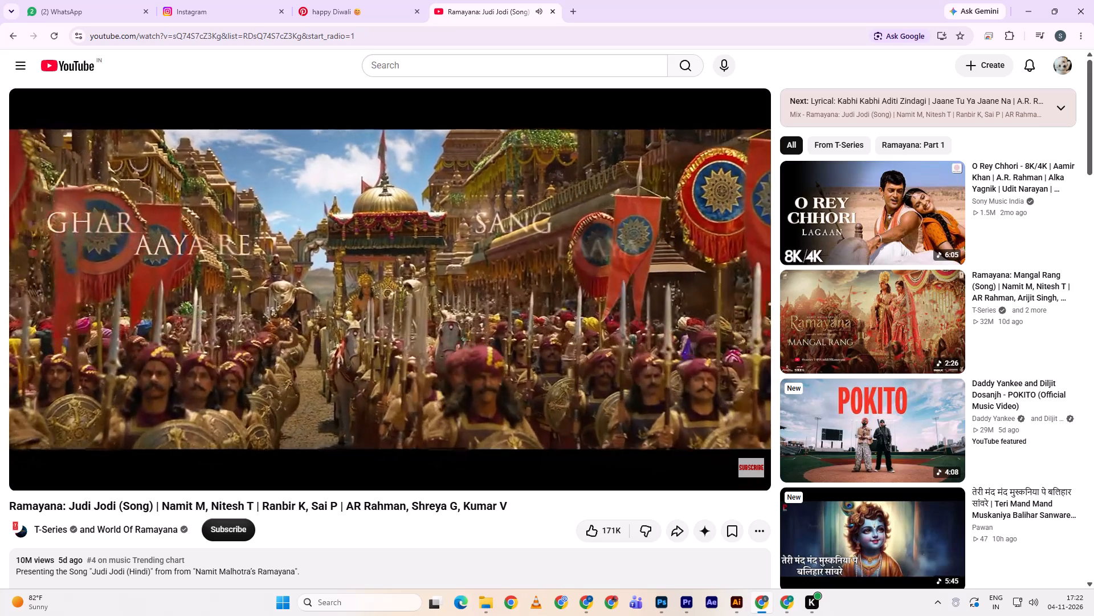
Skip ahead through the Ramayana "Judi Jodi" song to preview it, and pause playback.
key("l")
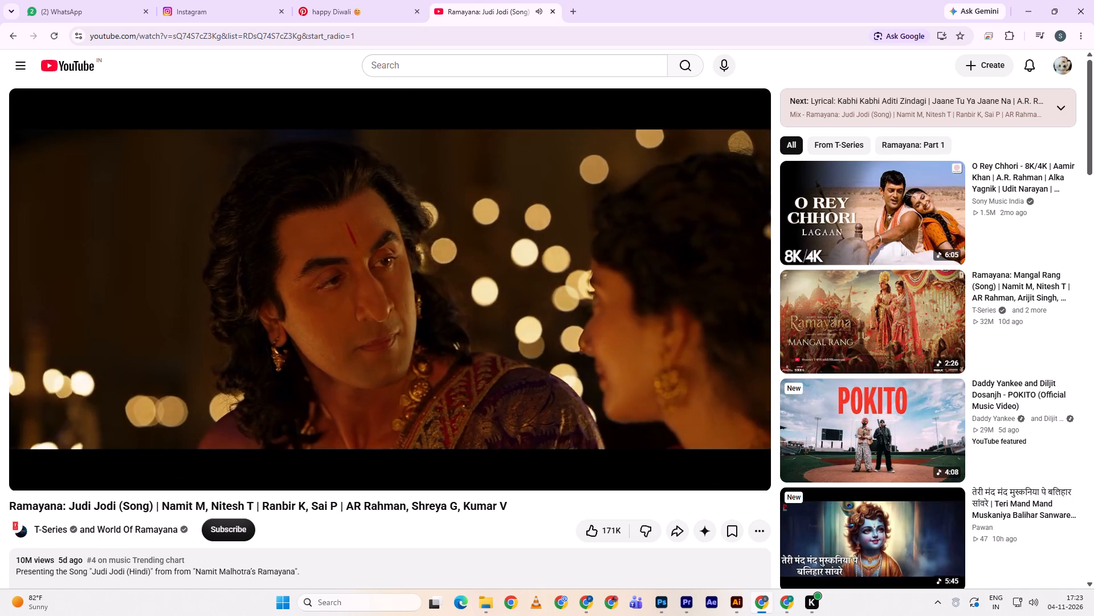
key("l")
key("l")
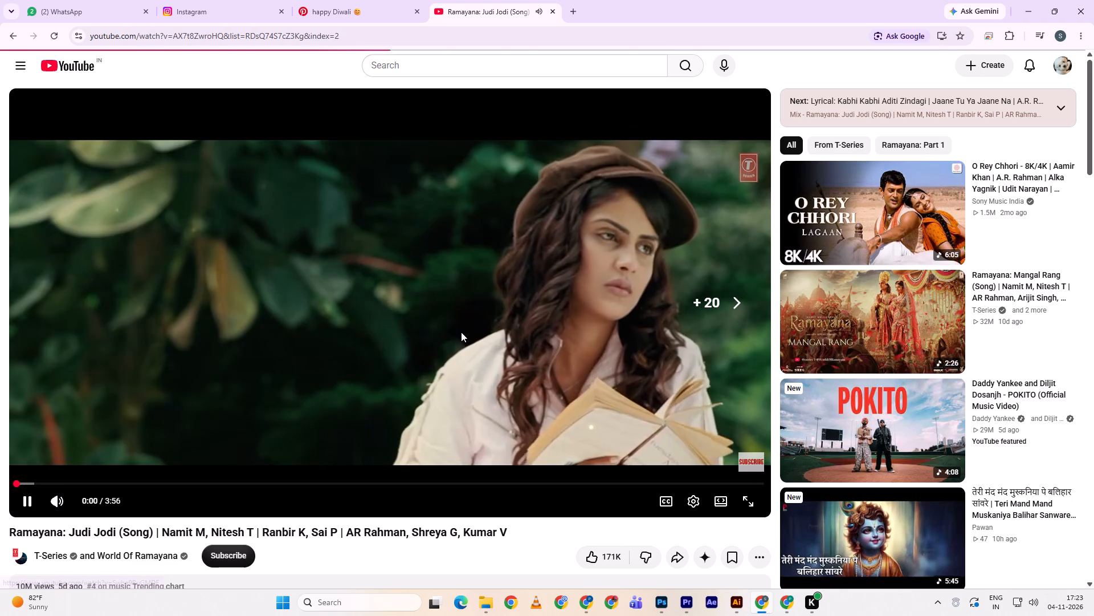
key("space")
Return to the YouTube home page and search for "diwali".
left_click(10, 32)
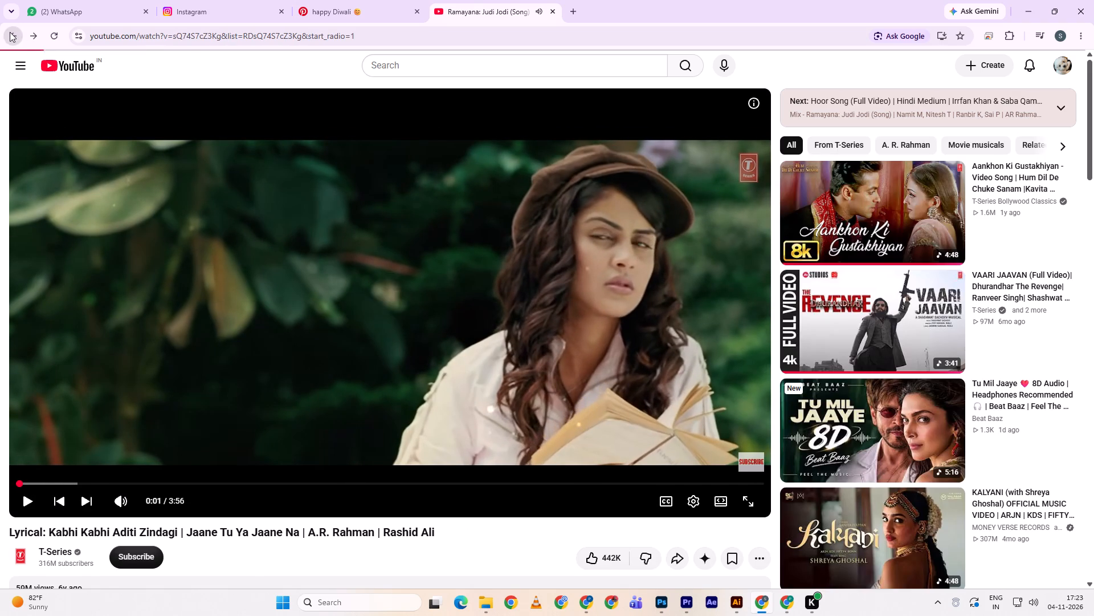
double_click(10, 32)
scroll(401, 313, "down", 1)
scroll(401, 313, "up", 2)
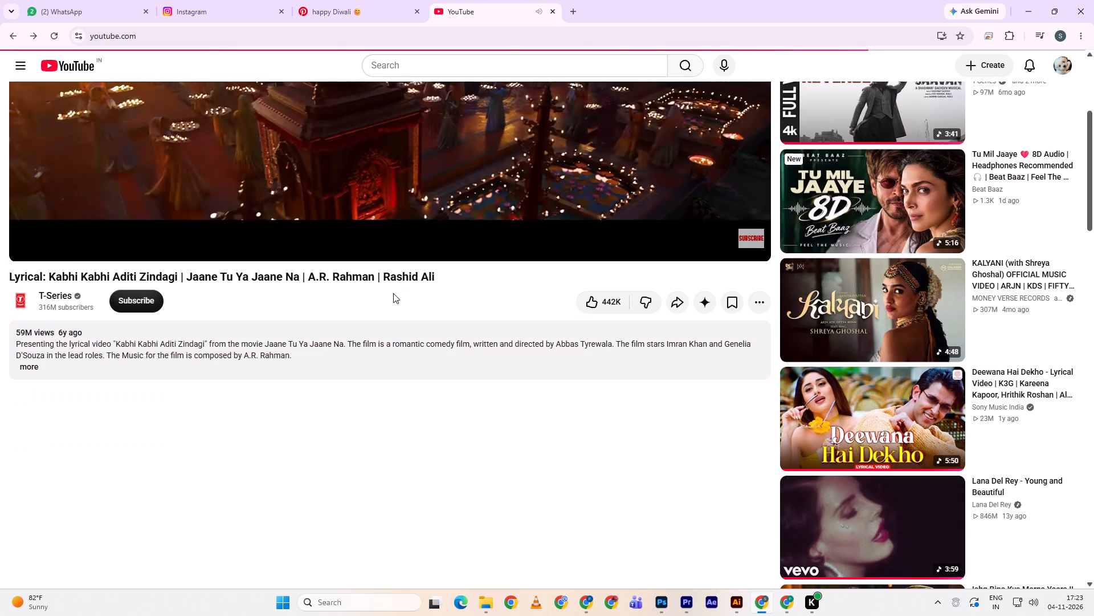
left_click(15, 31)
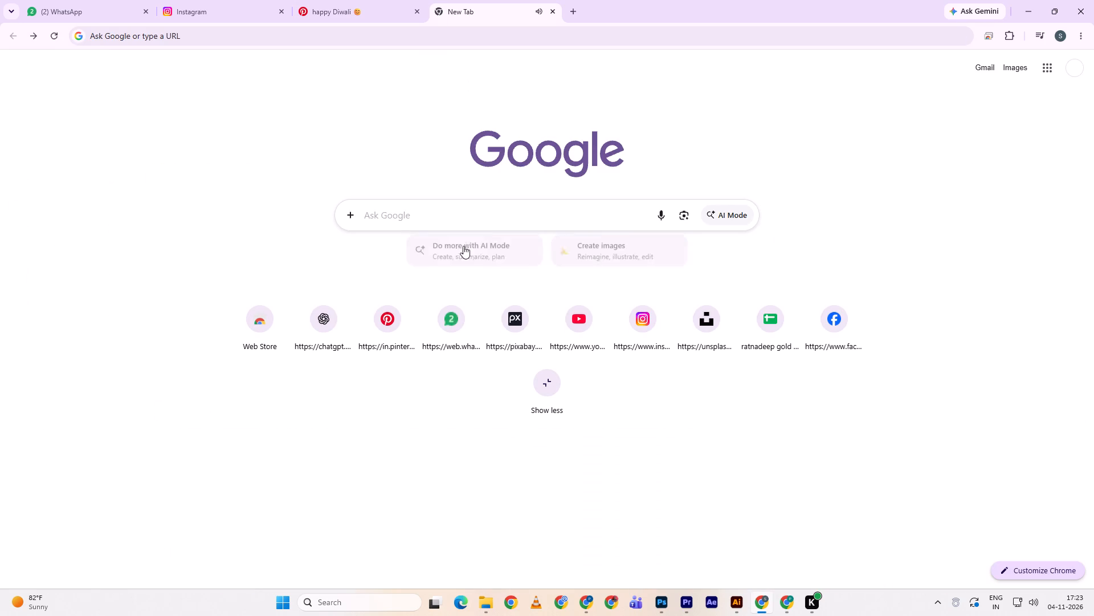
left_click(577, 330)
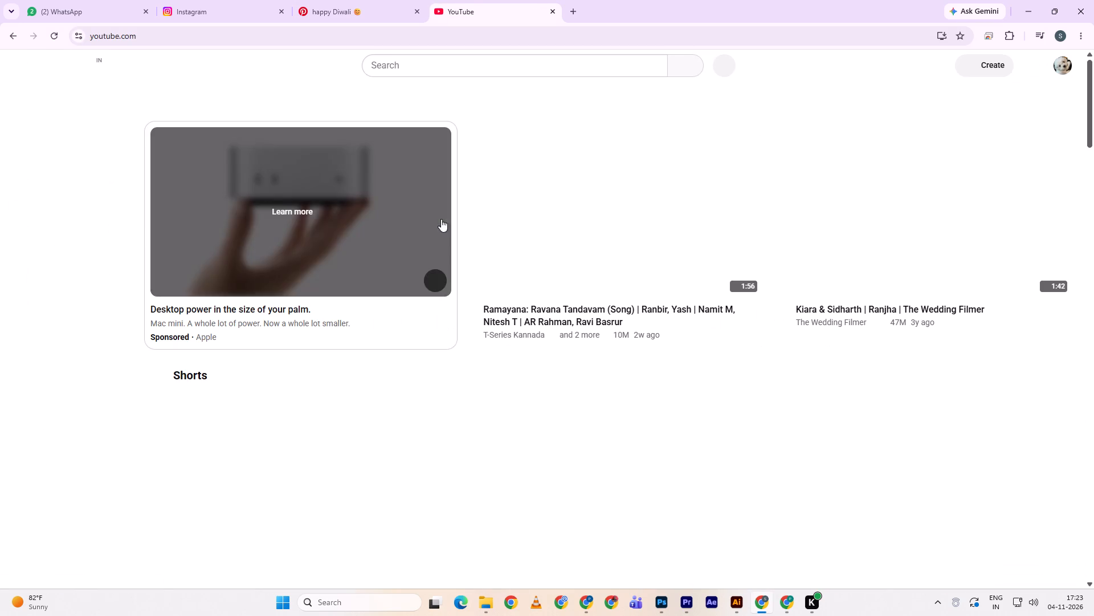
left_click(438, 72)
type("diwali")
key("Return")
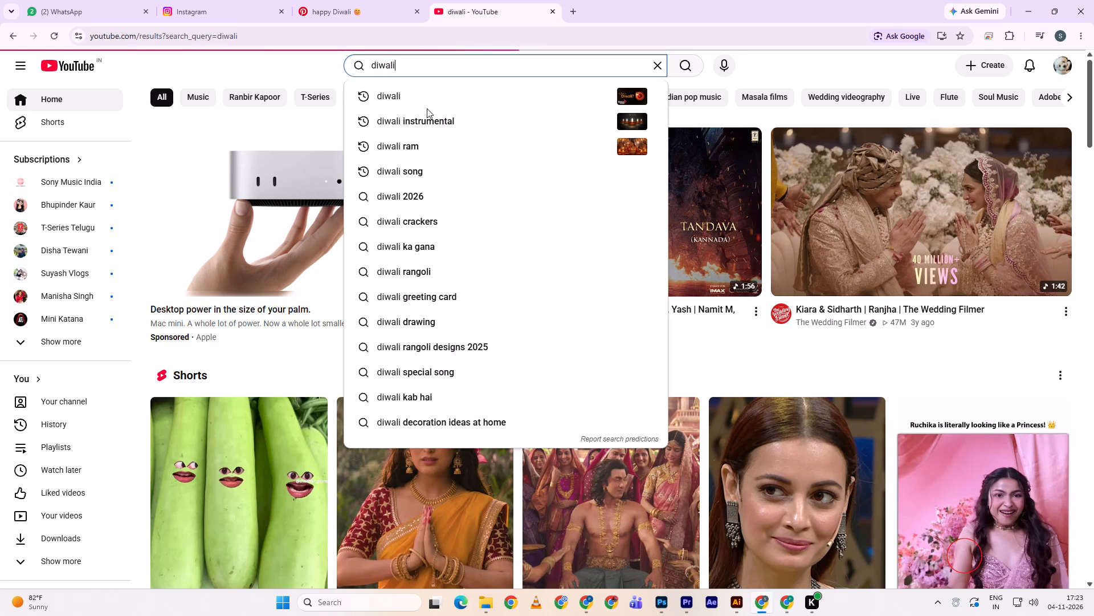
Preview the "Khushiyon Wali Happy Diwali" song by skipping forward through it, and return to the search results.
scroll(548, 322, "down", 3)
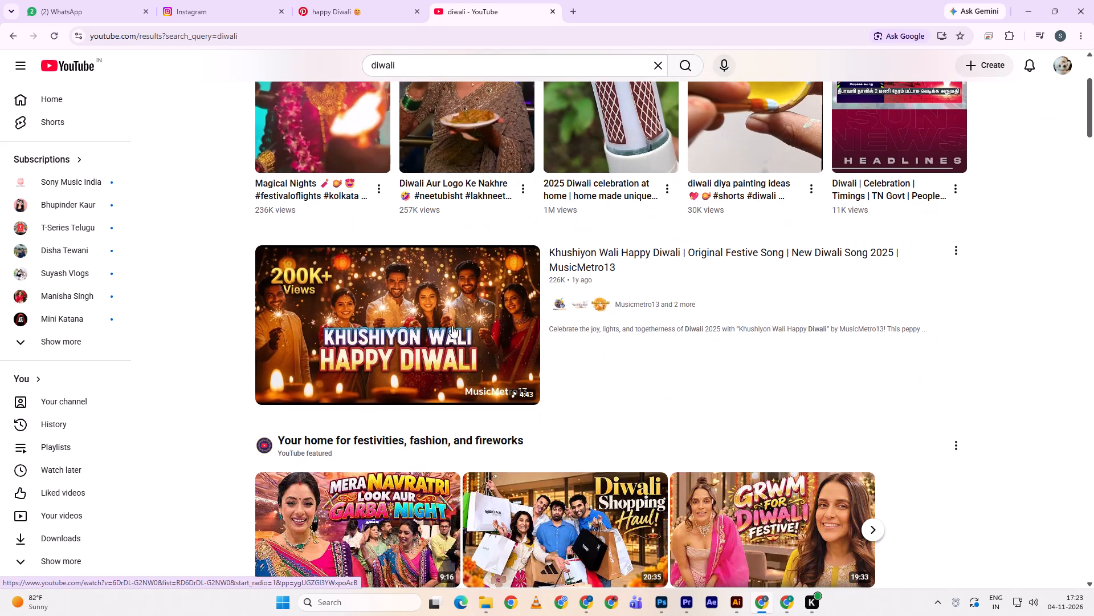
scroll(458, 326, "up", 7)
scroll(458, 326, "down", 4)
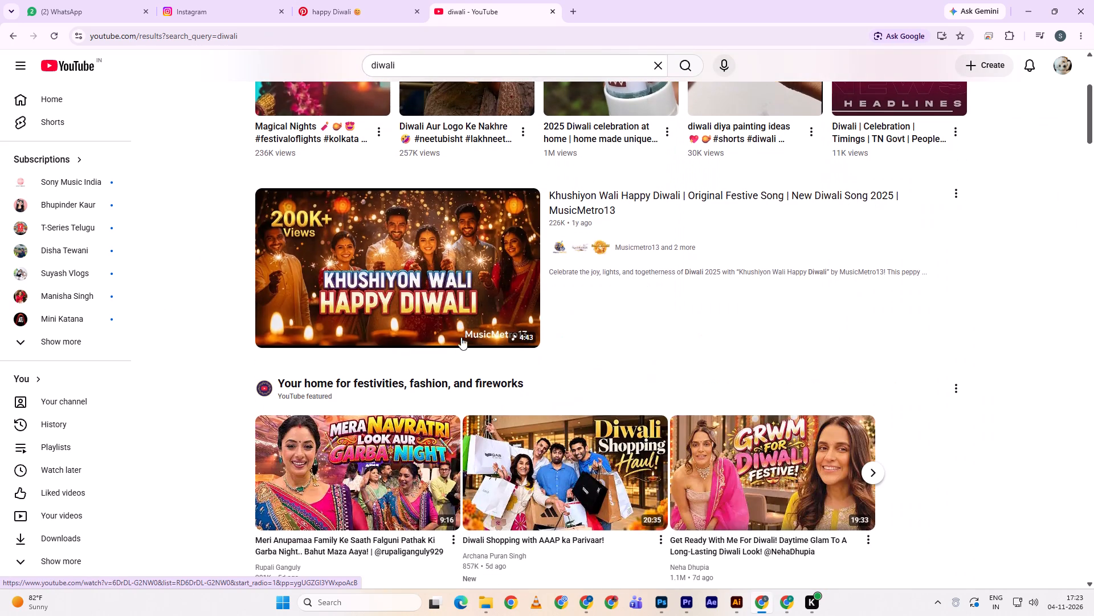
left_click(455, 271)
key("l")
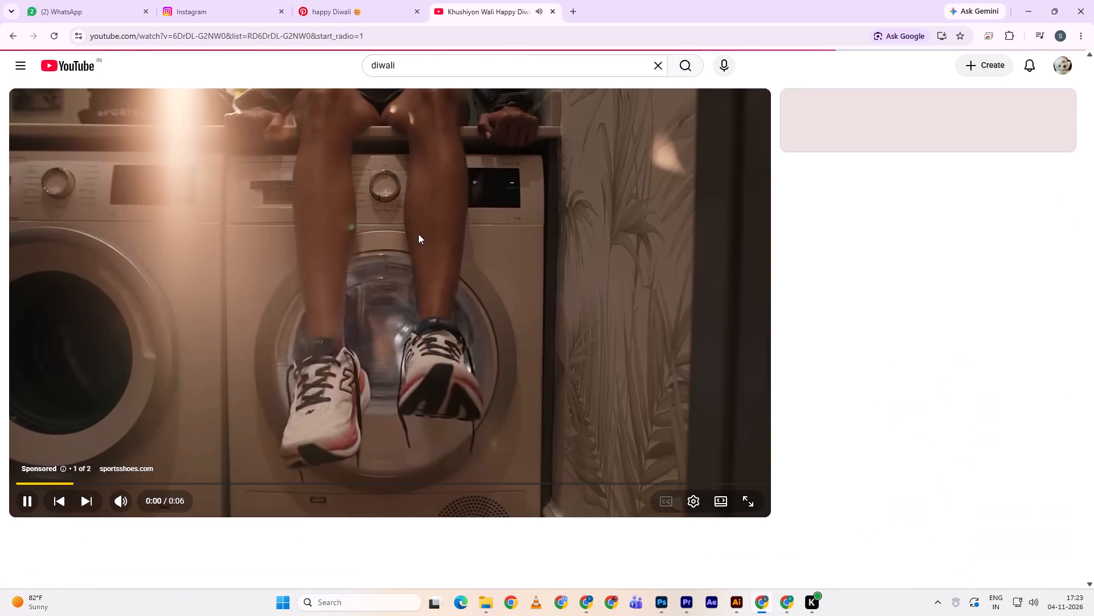
left_click(10, 35)
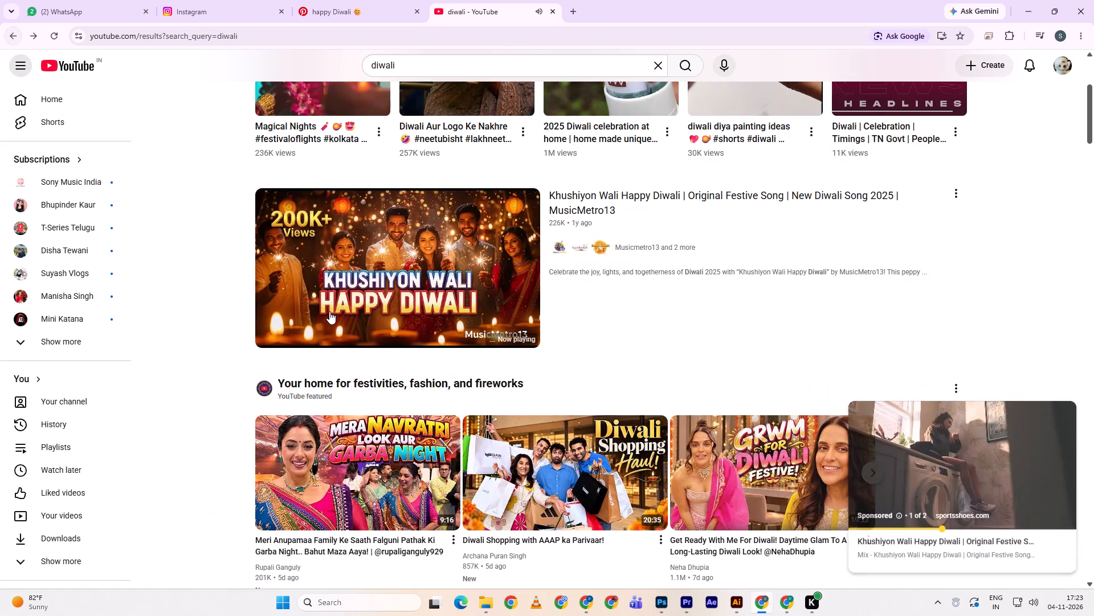
left_click(401, 288)
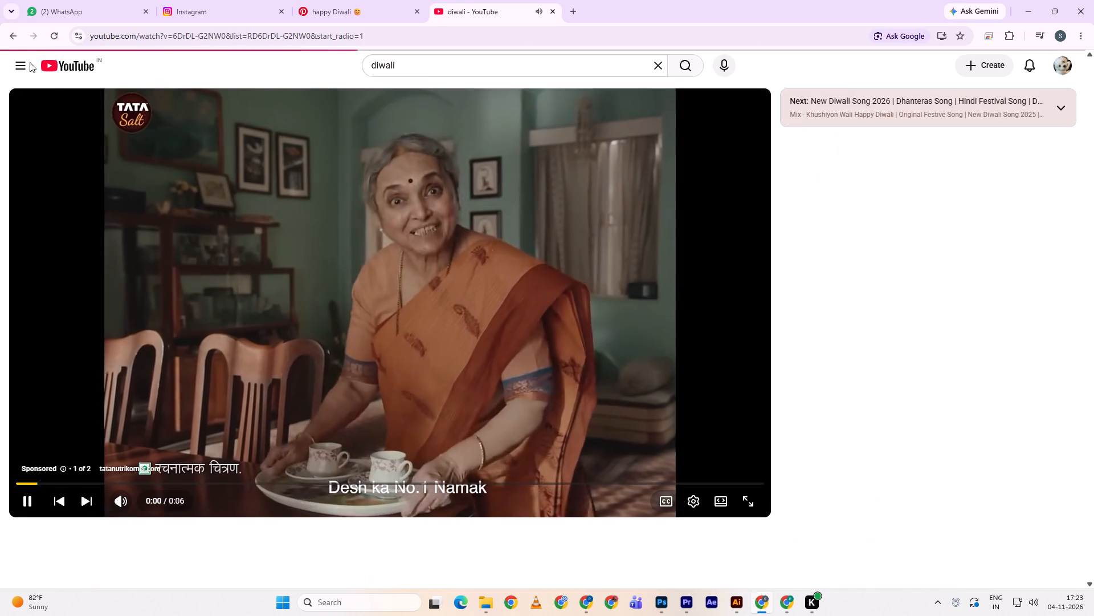
left_click(9, 31)
left_click(390, 301)
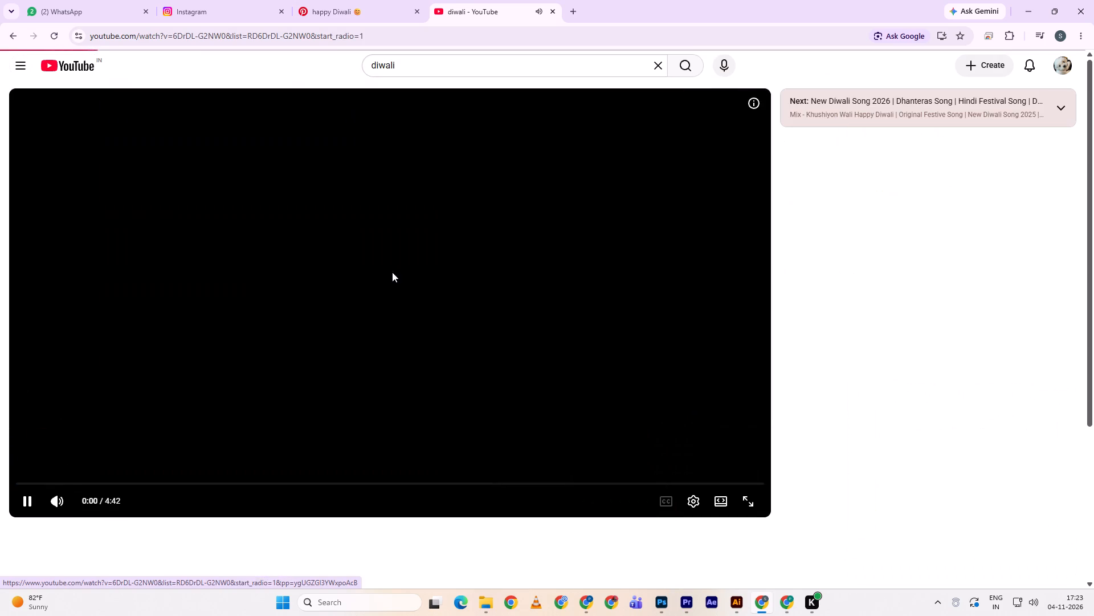
type("ll")
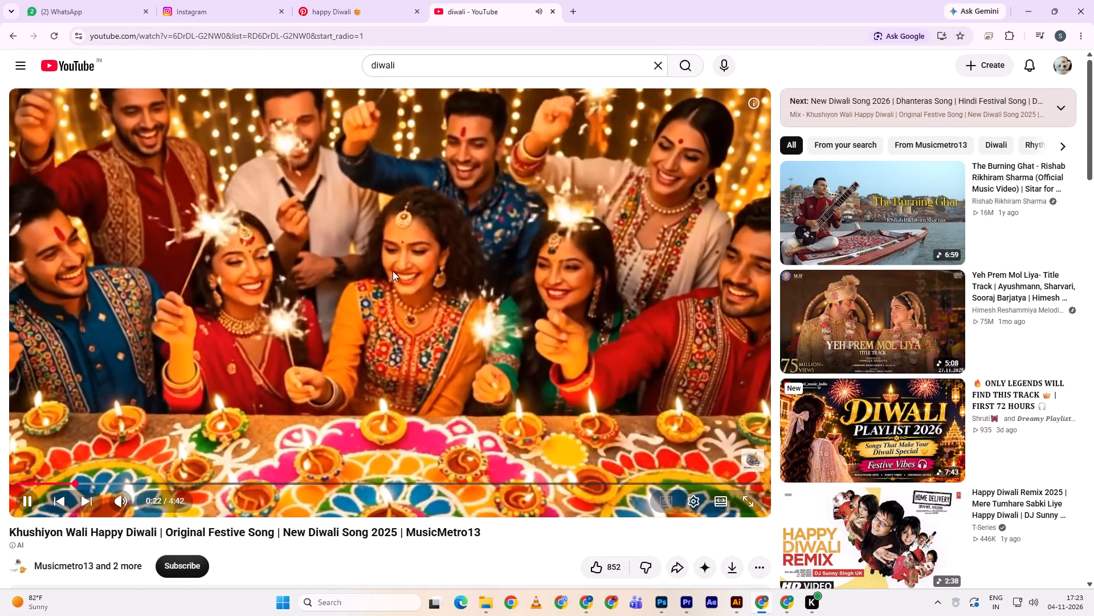
key("l")
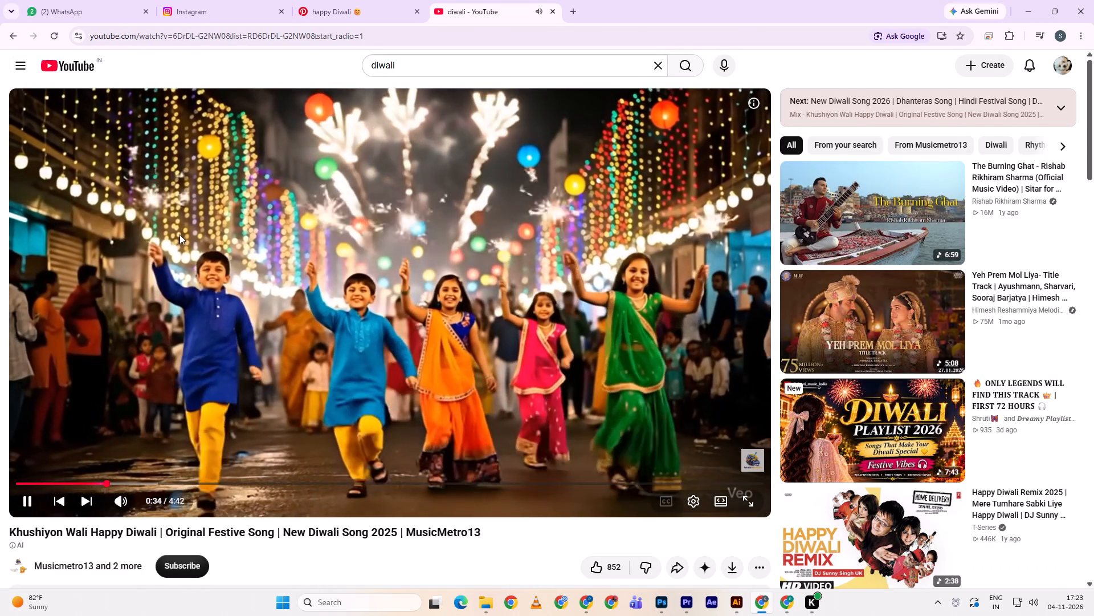
key("l")
left_click(6, 36)
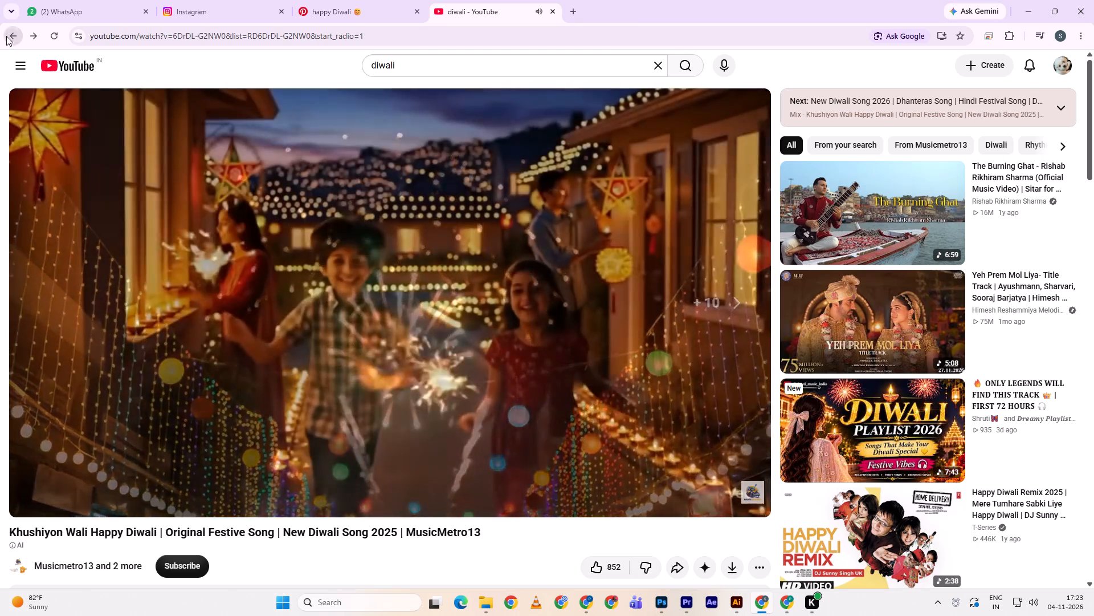
Browse the diwali results and open "Diwali 2025 Instrumental — Traditional Raagas & Indian Classical Music No Ads".
scroll(353, 286, "down", 7)
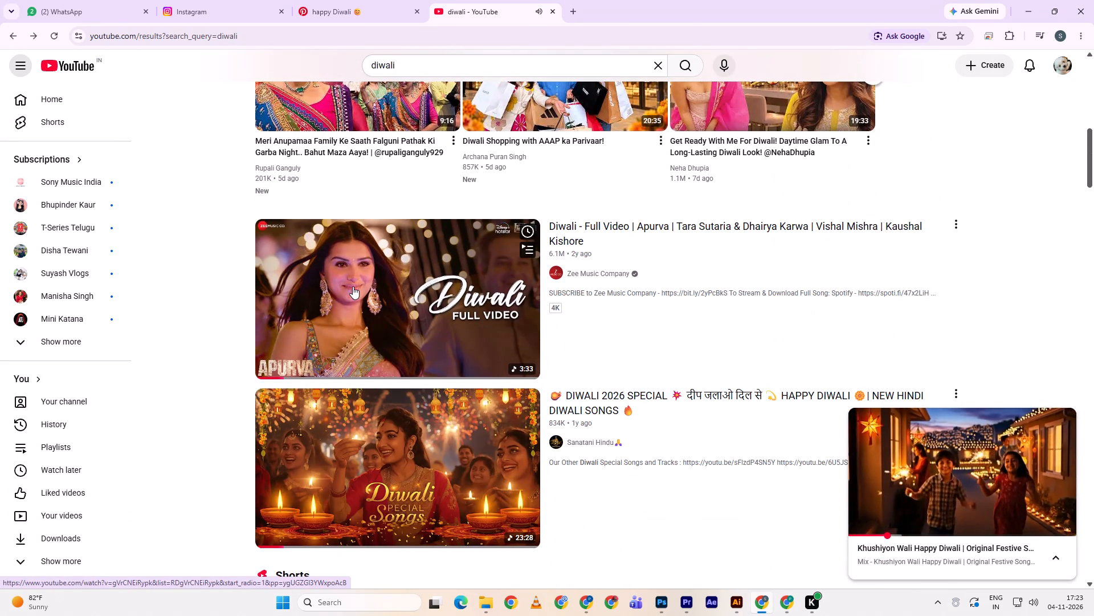
scroll(354, 287, "down", 17)
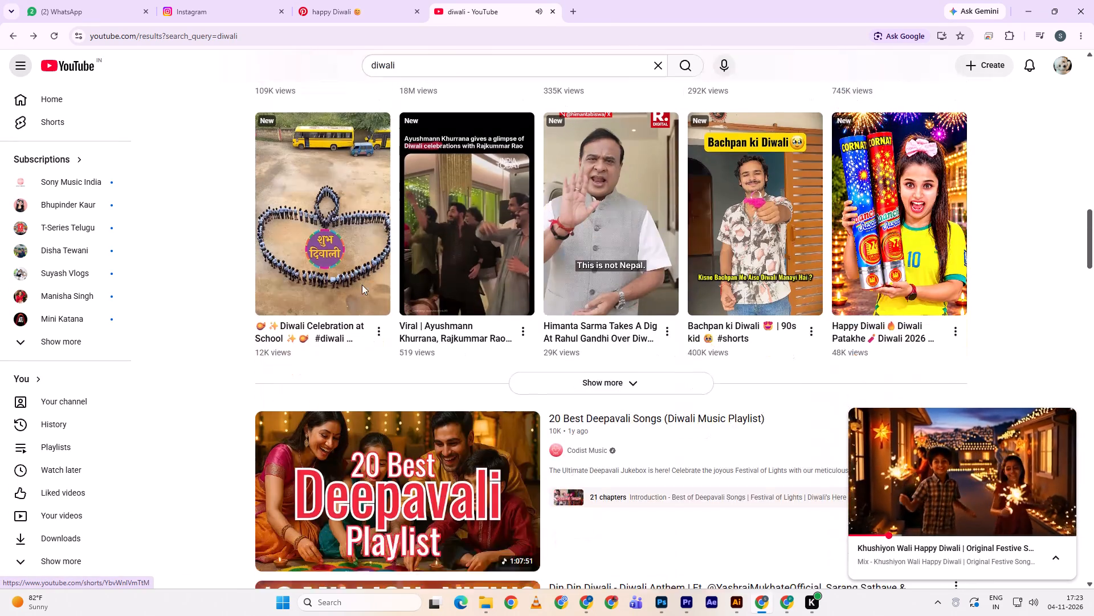
scroll(364, 284, "down", 3)
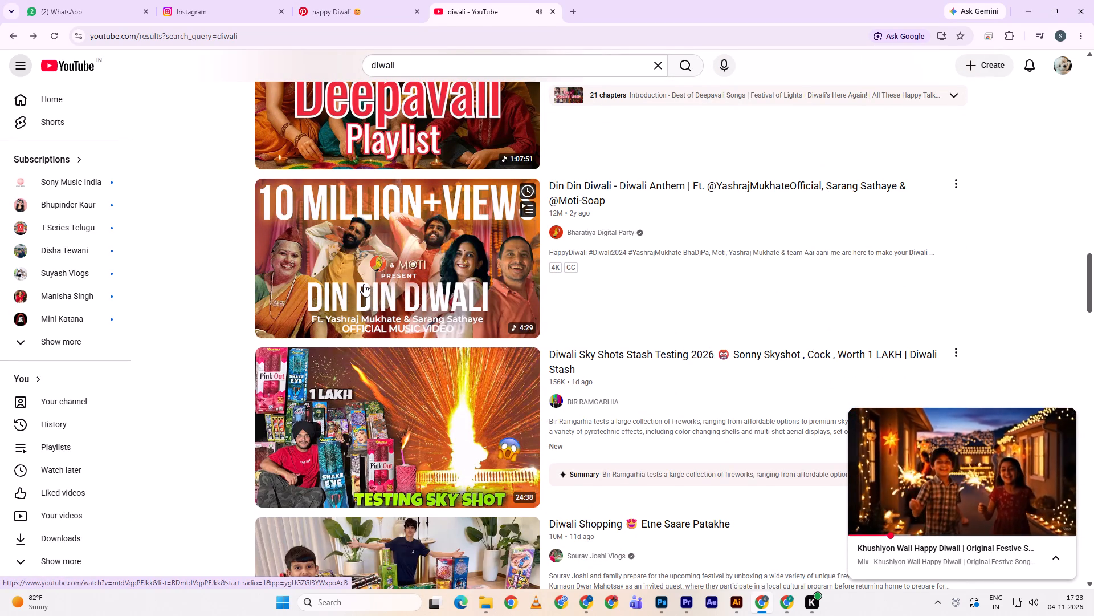
scroll(364, 284, "down", 8)
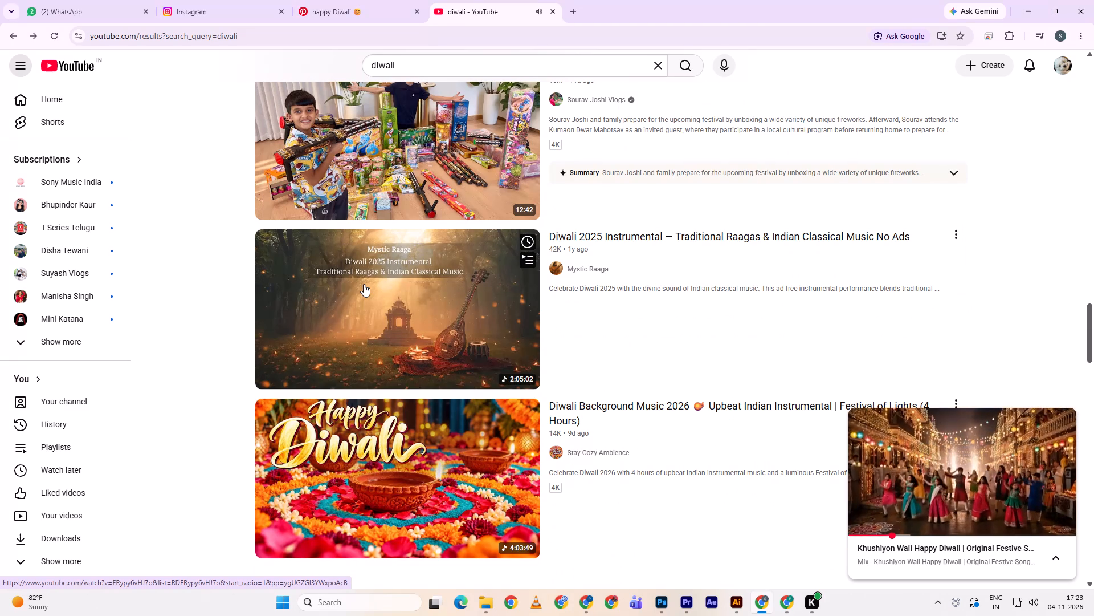
left_click(364, 284)
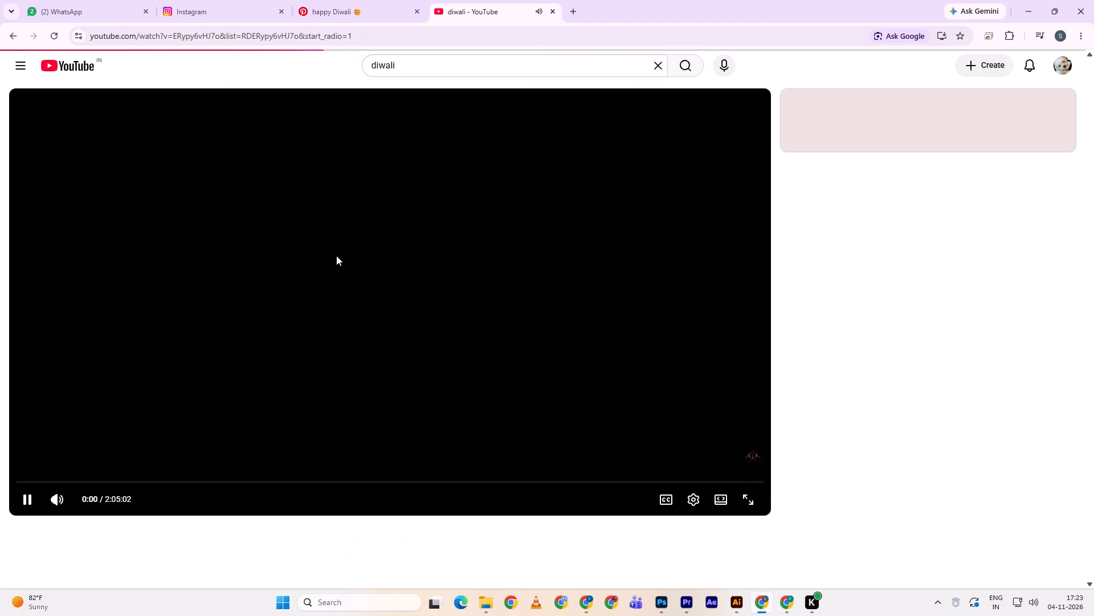
Listen to the Diwali 2025 instrumental at several points up to about 1:35:00, and pause it.
key("l")
type("ll")
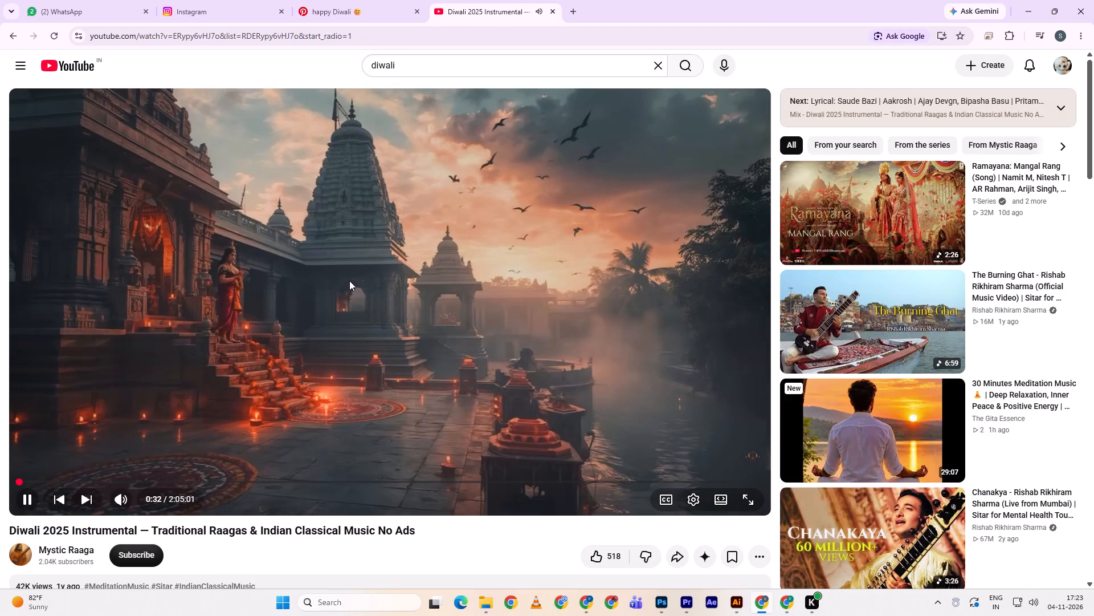
left_click(289, 483)
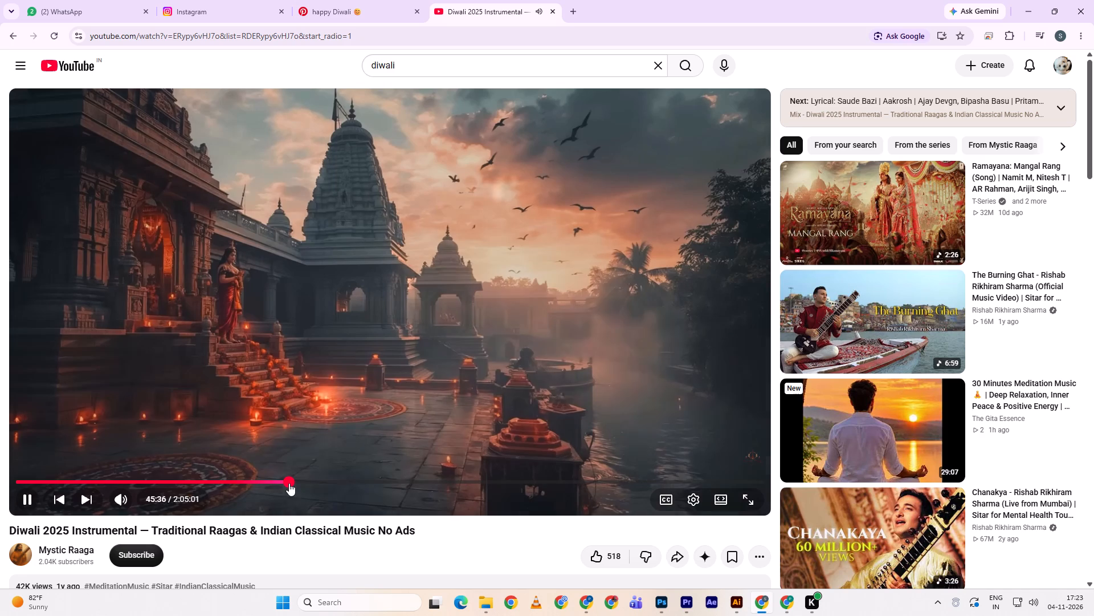
key("l")
double_click(356, 481)
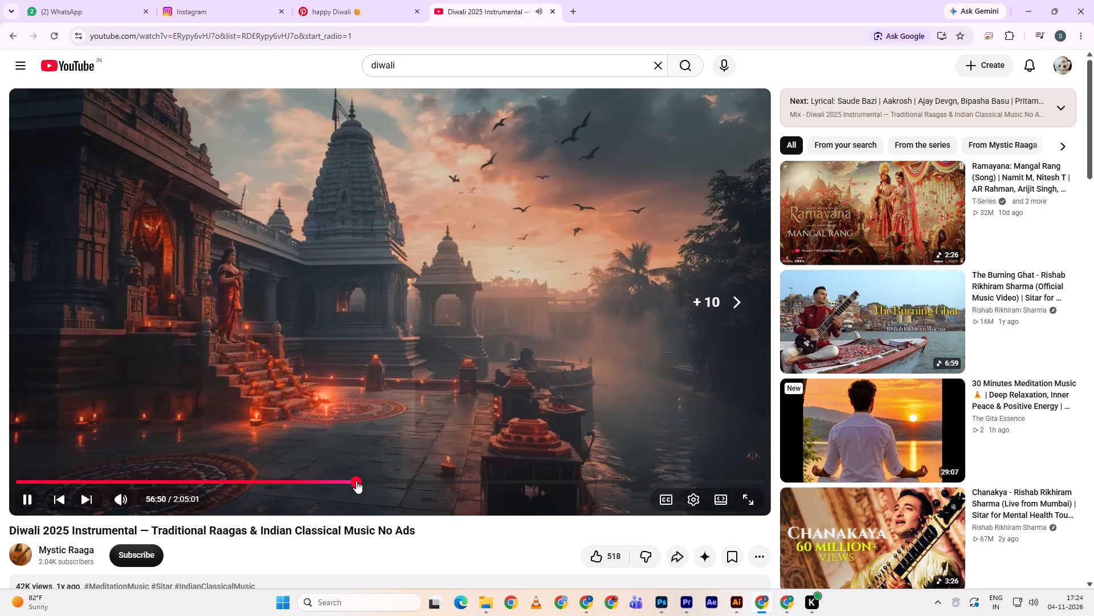
key("l")
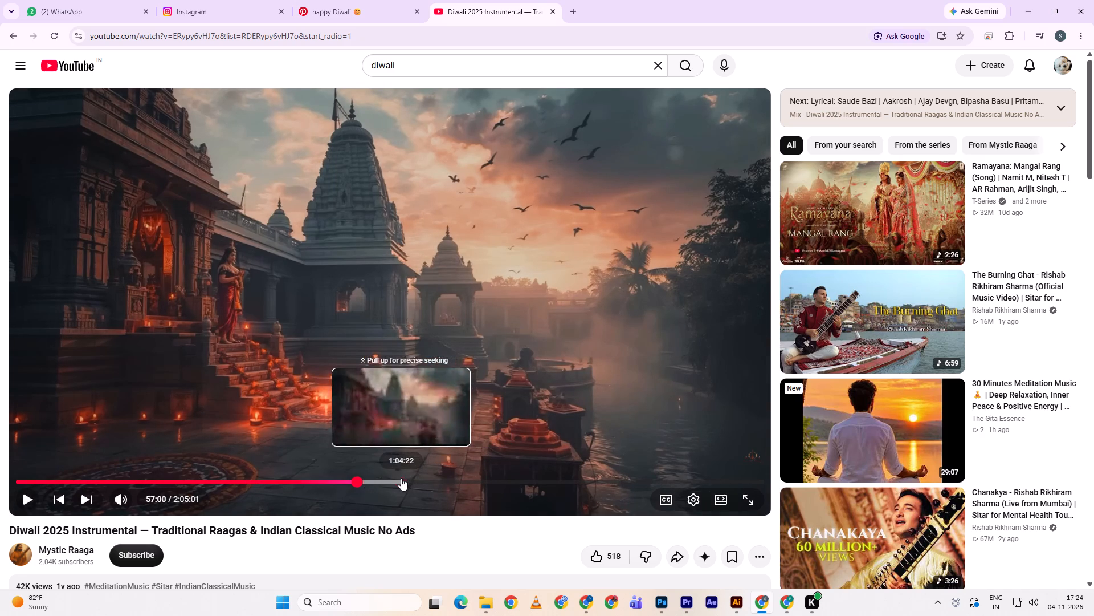
left_click(401, 478)
key("l")
key("space")
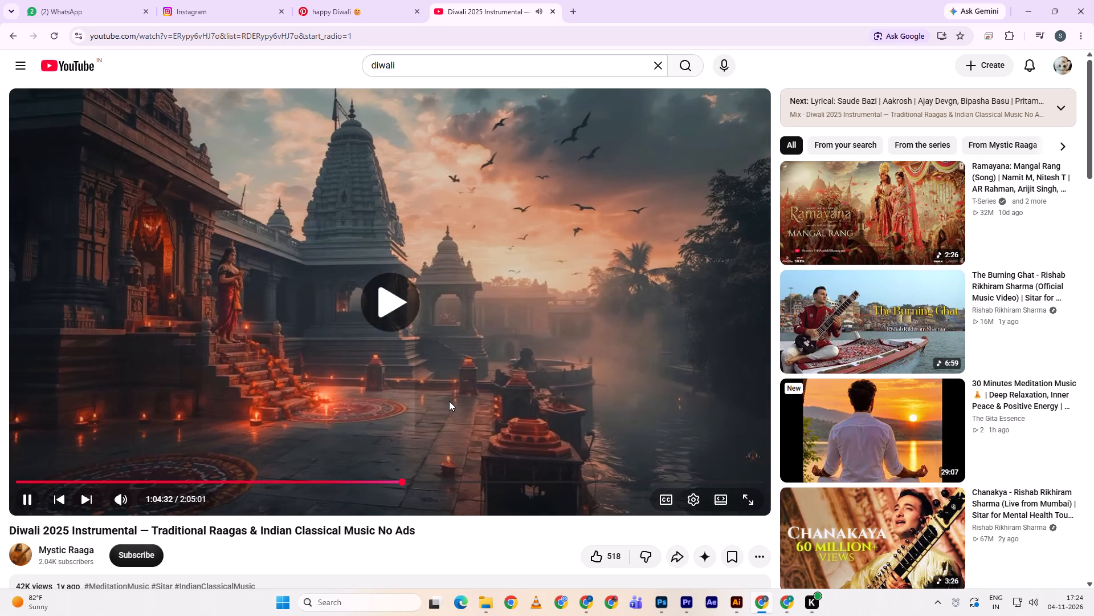
left_click(515, 481)
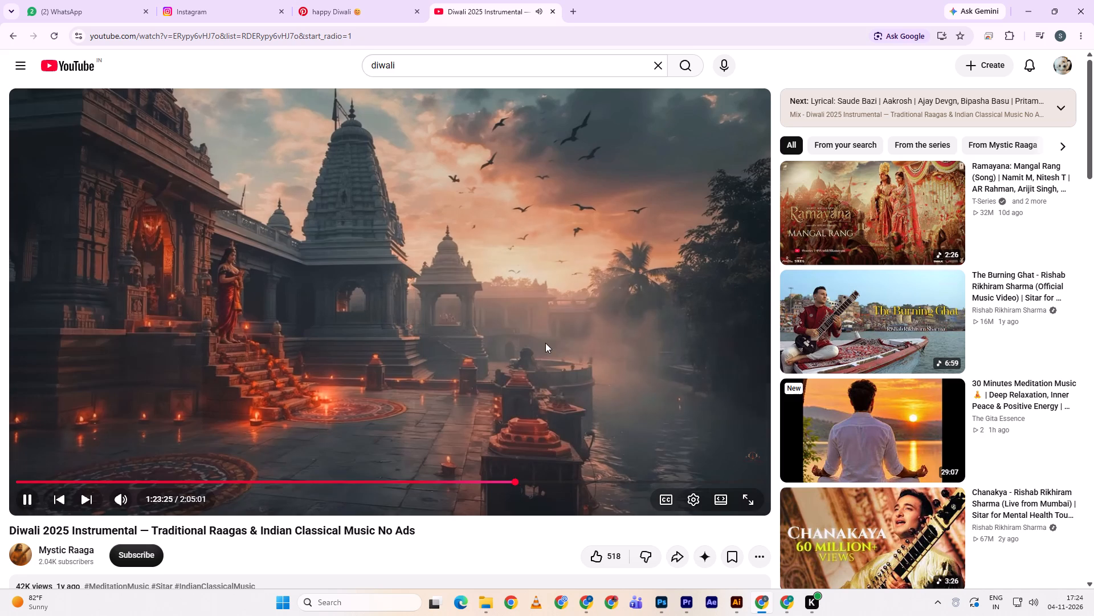
left_click(554, 483)
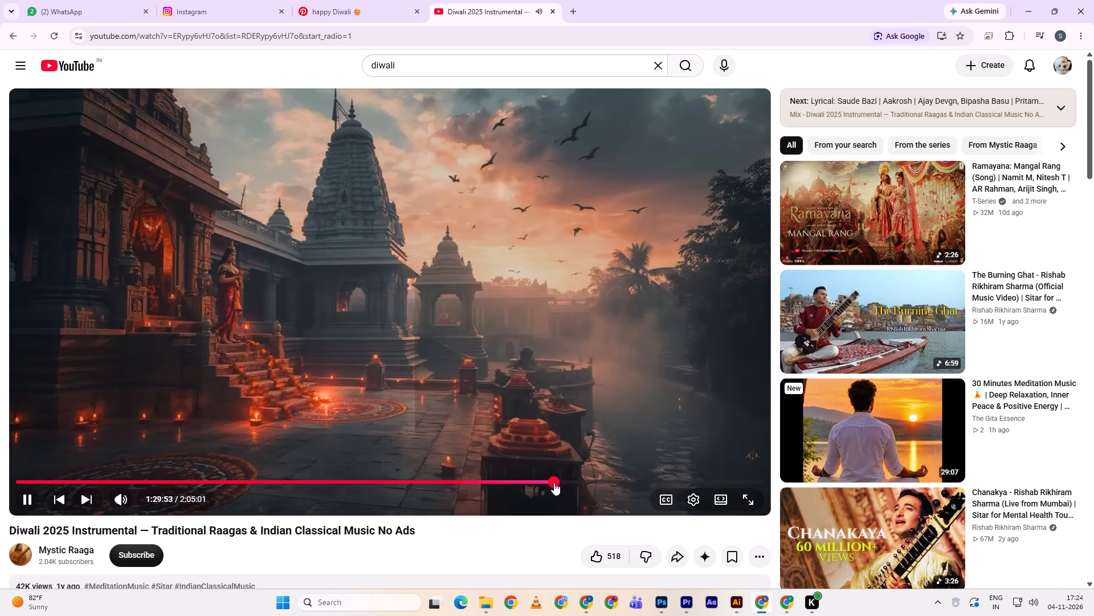
left_click(585, 483)
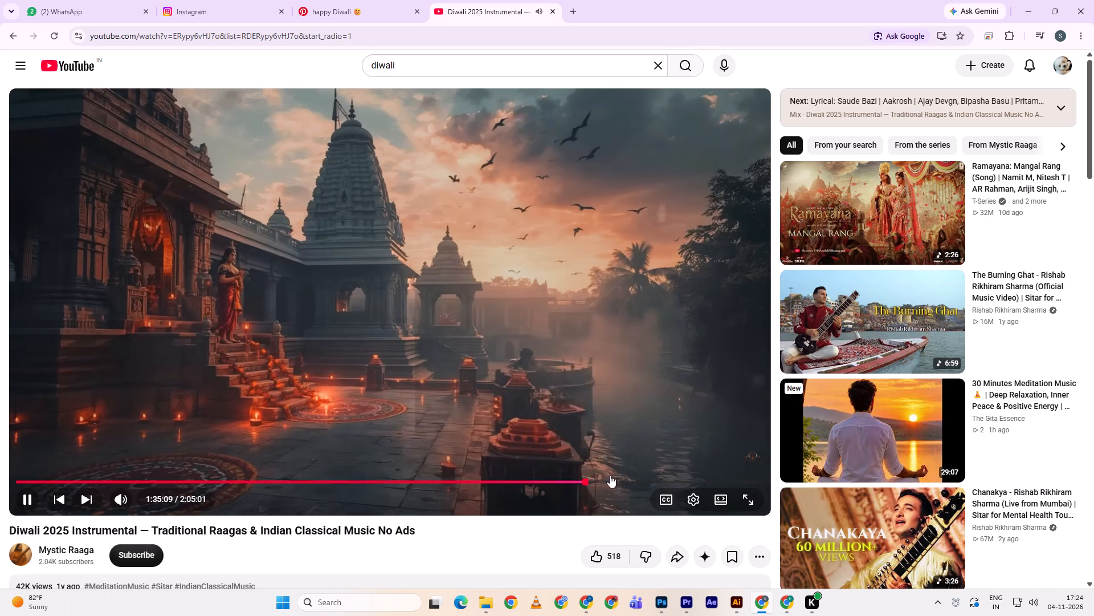
left_click(529, 323)
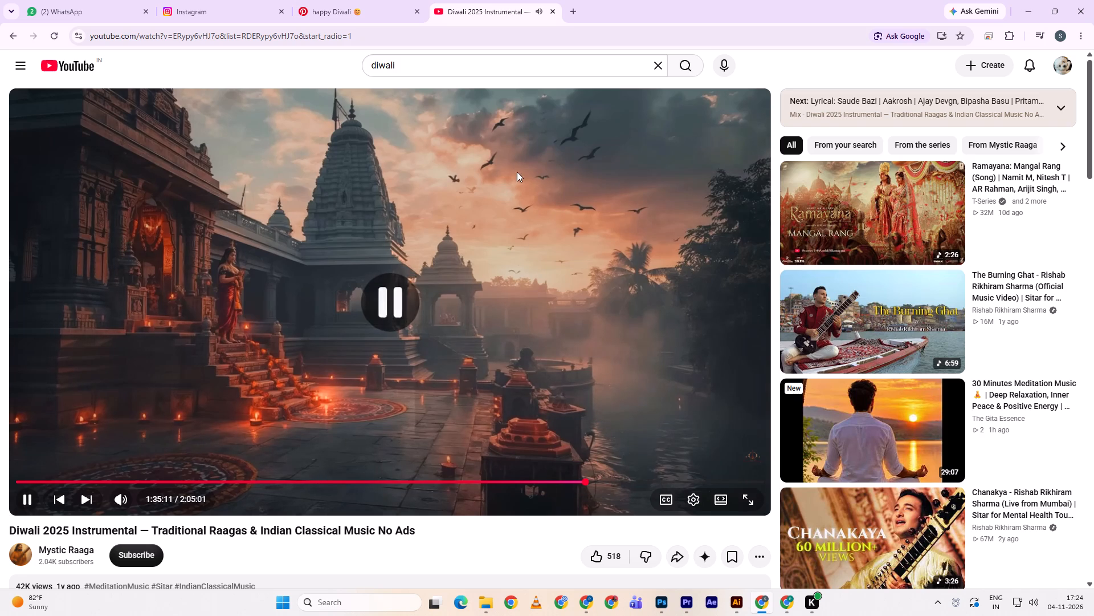
Search Google in a new tab for "download youtube videos" and open the VidsSave Free YouTube Video Downloader.
left_click(564, 9)
left_click(573, 6)
left_click(518, 33)
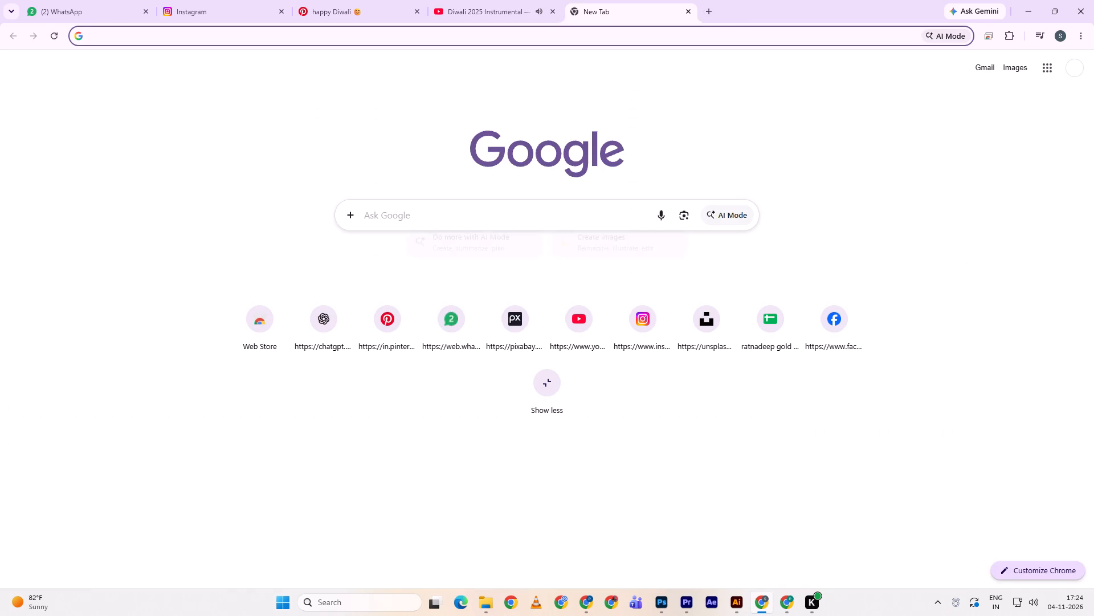
left_click(322, 70)
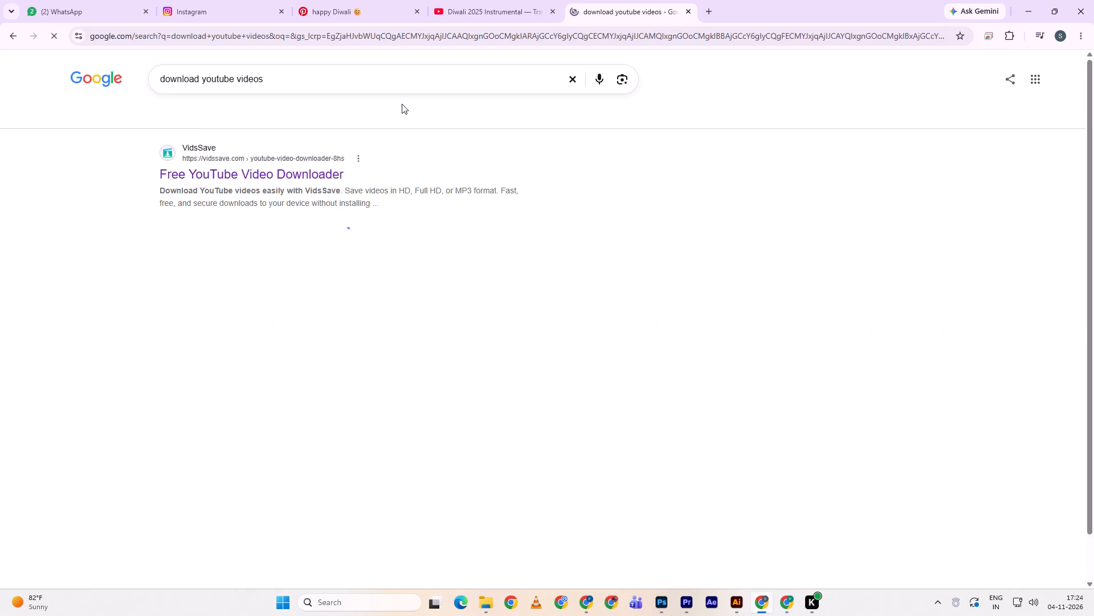
left_click(247, 184)
left_click(244, 167)
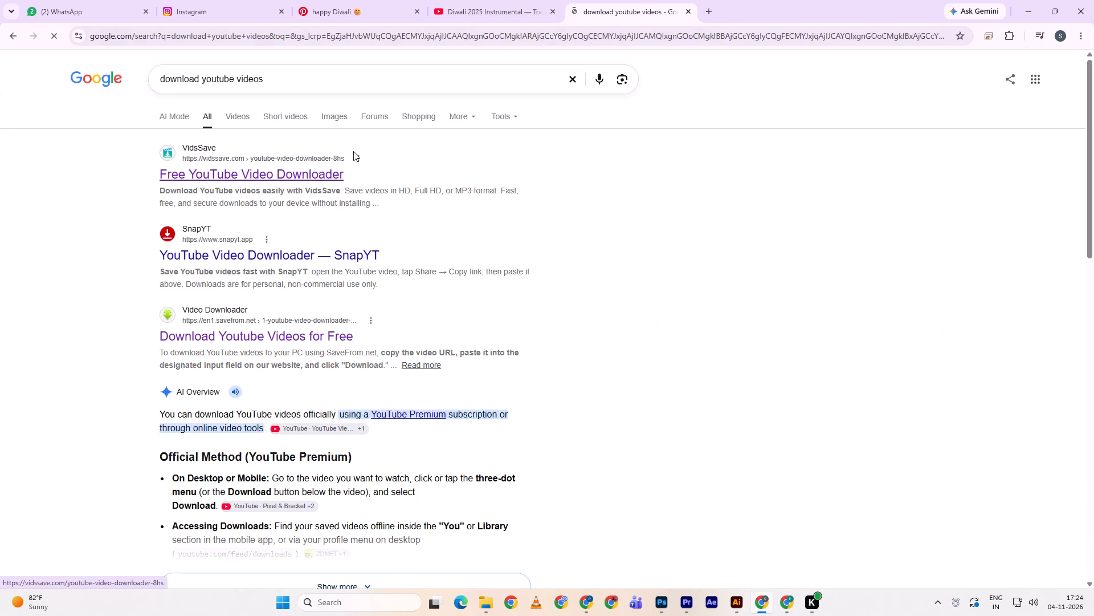
Copy the Diwali 2025 Instrumental video's link from YouTube and submit it to the VidsSave downloader.
left_click(483, 0)
left_click(395, 26)
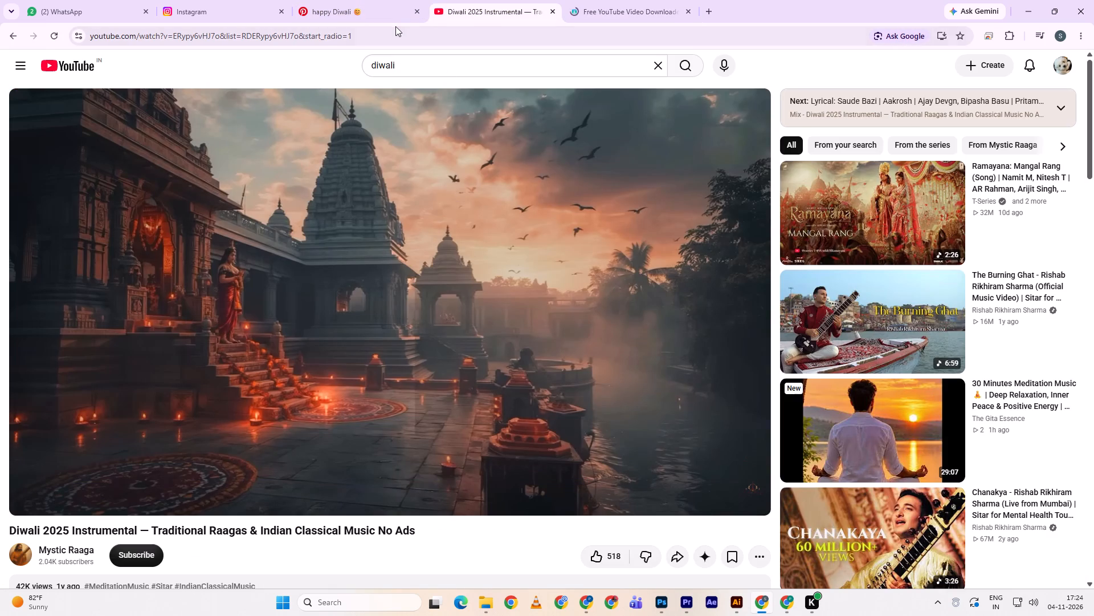
left_click(395, 27)
key("ctrl+c")
left_click(635, 0)
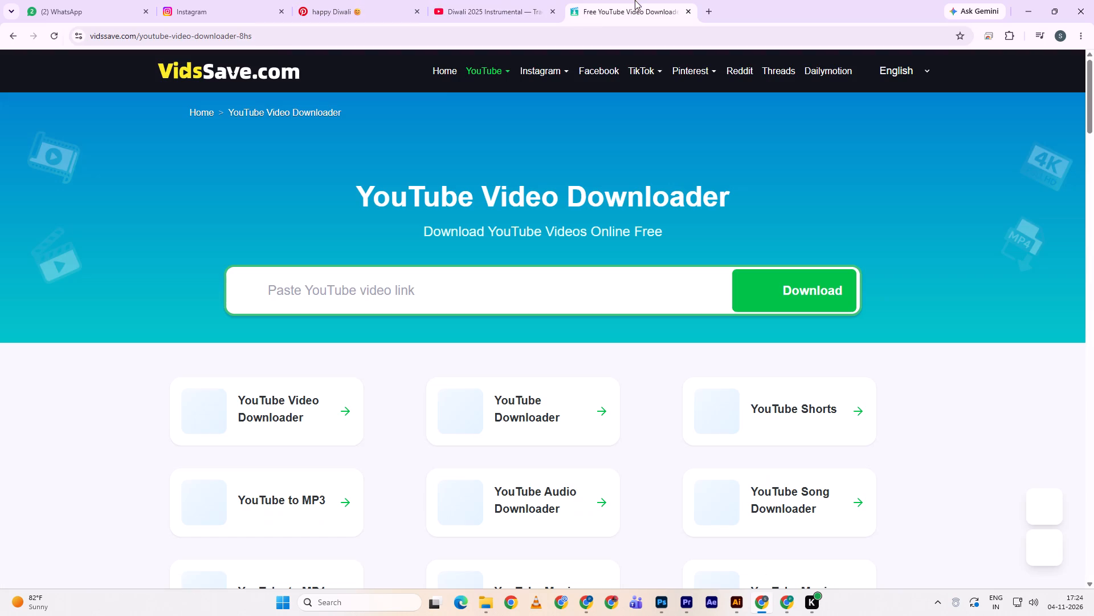
left_click(345, 288)
key("ctrl+v")
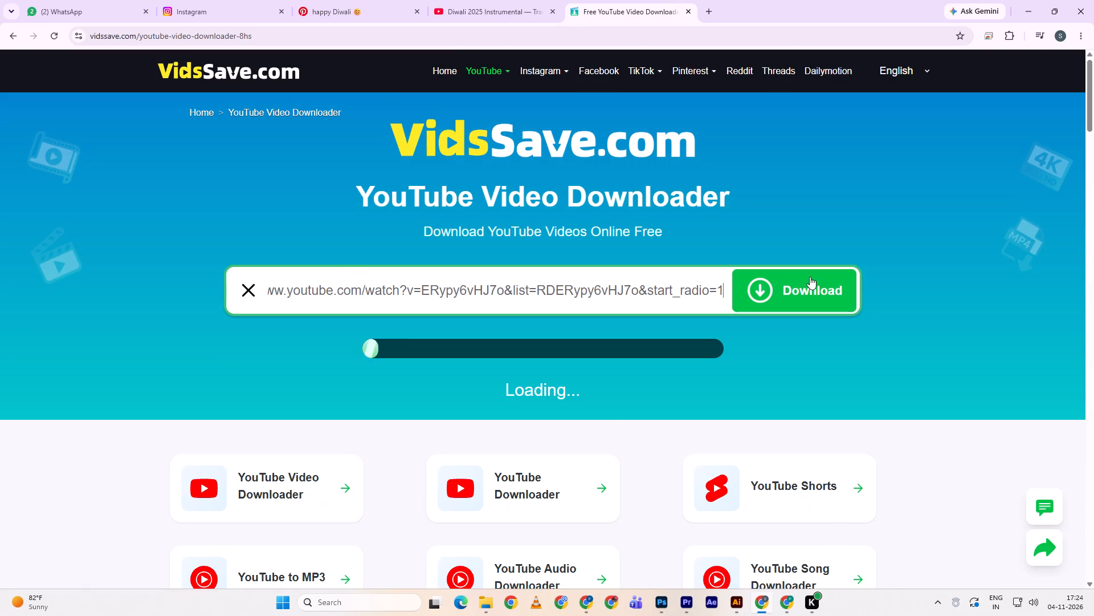
left_click(783, 293)
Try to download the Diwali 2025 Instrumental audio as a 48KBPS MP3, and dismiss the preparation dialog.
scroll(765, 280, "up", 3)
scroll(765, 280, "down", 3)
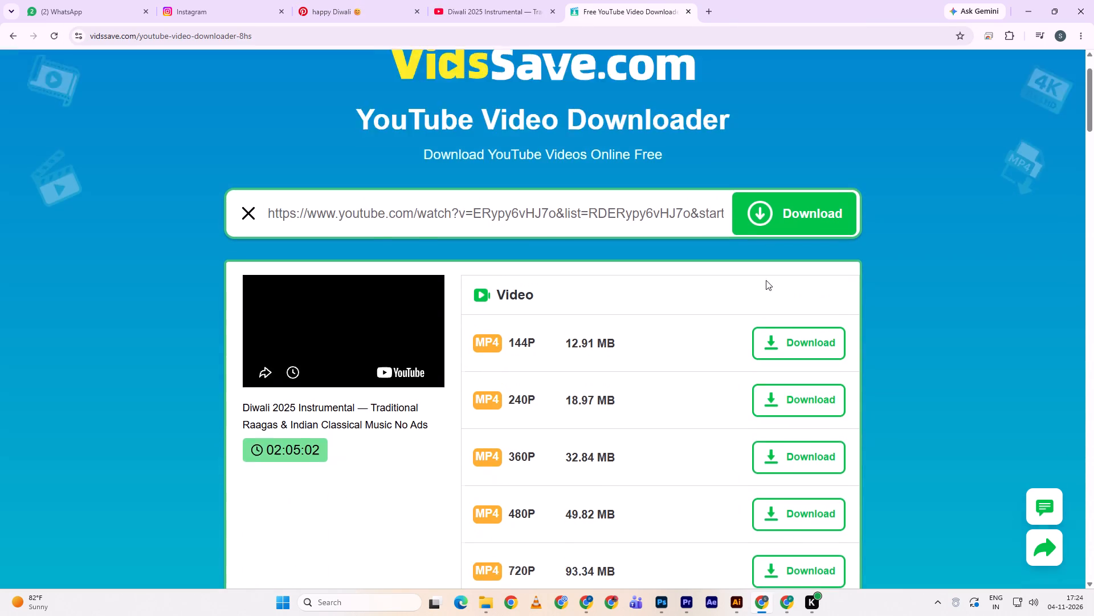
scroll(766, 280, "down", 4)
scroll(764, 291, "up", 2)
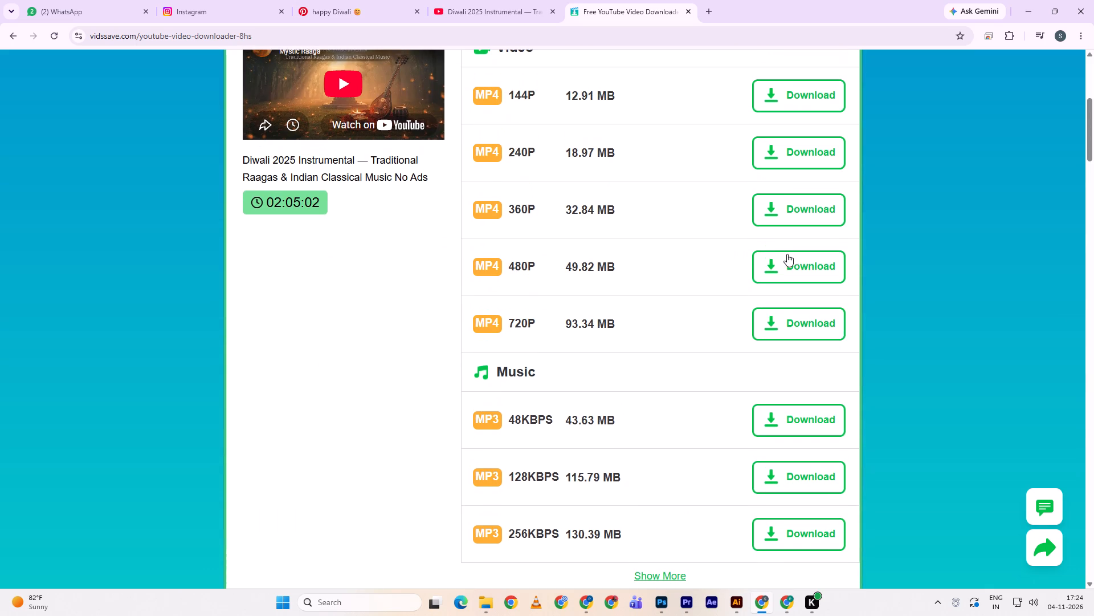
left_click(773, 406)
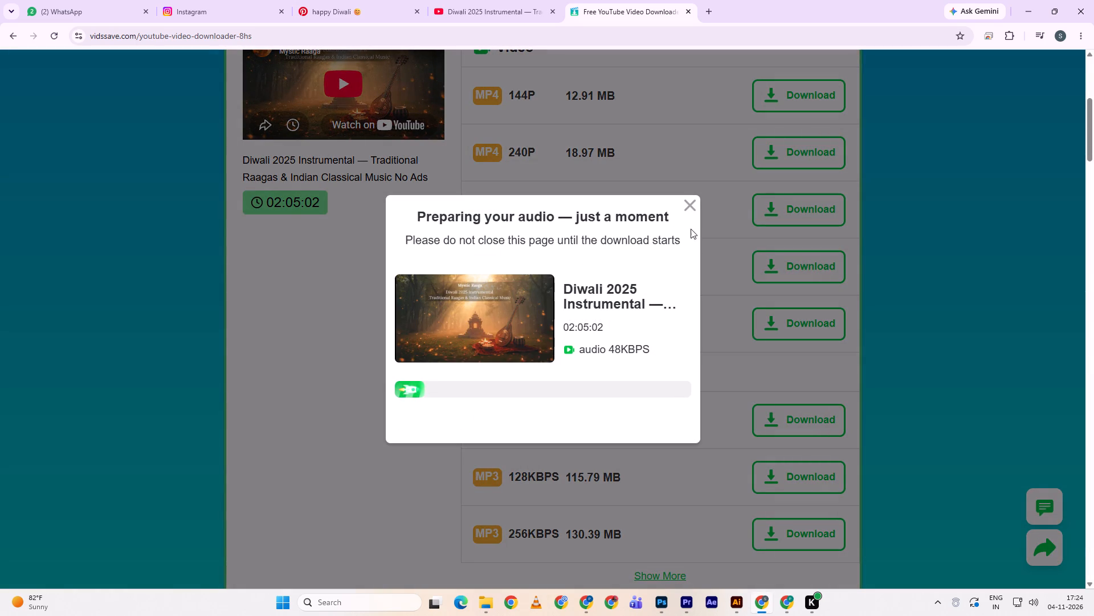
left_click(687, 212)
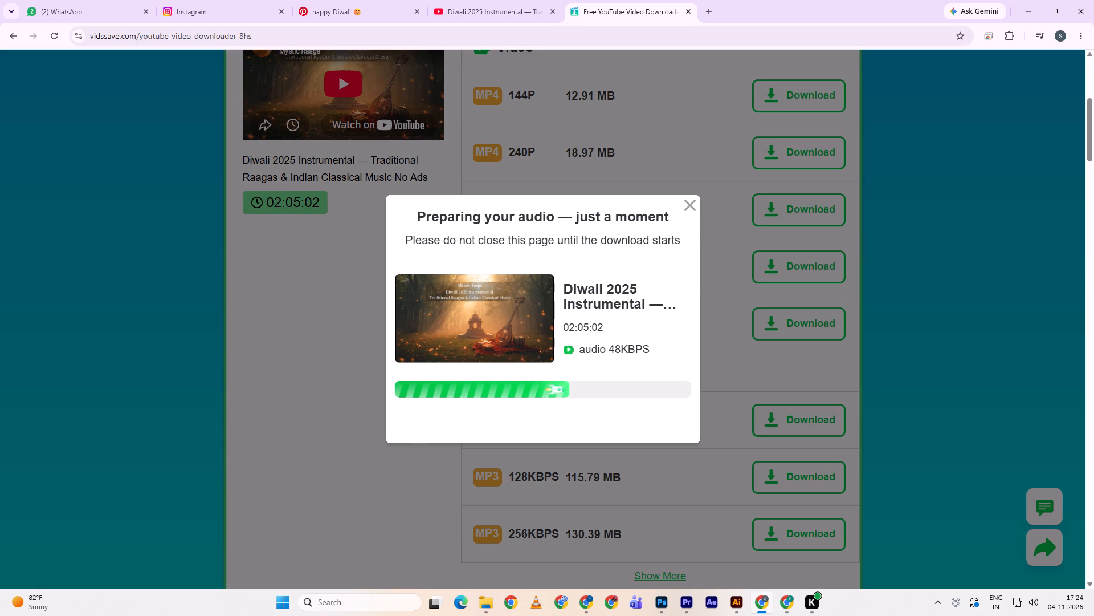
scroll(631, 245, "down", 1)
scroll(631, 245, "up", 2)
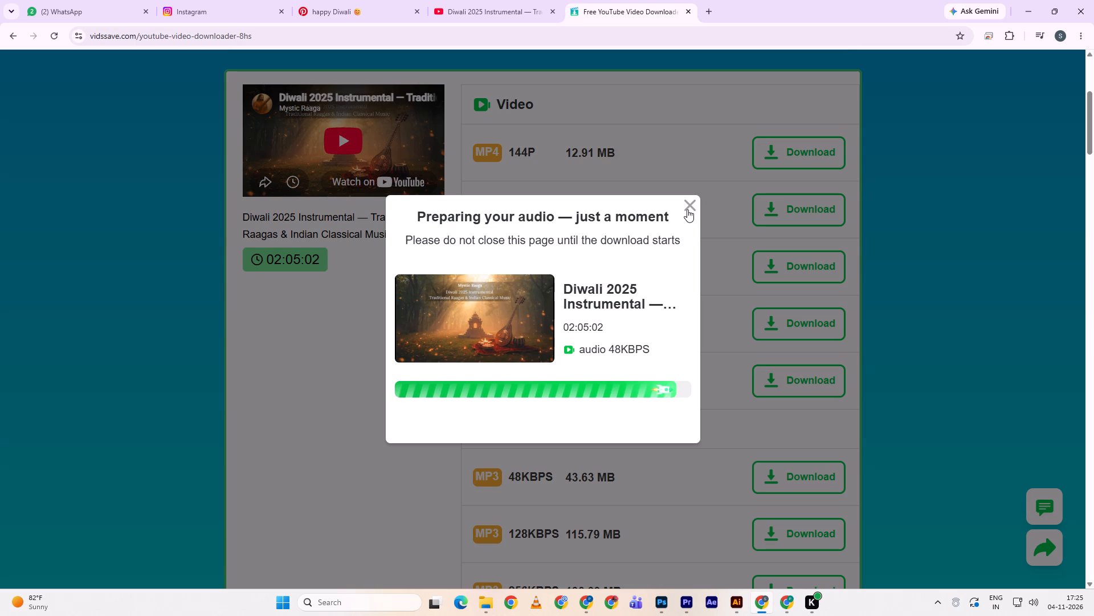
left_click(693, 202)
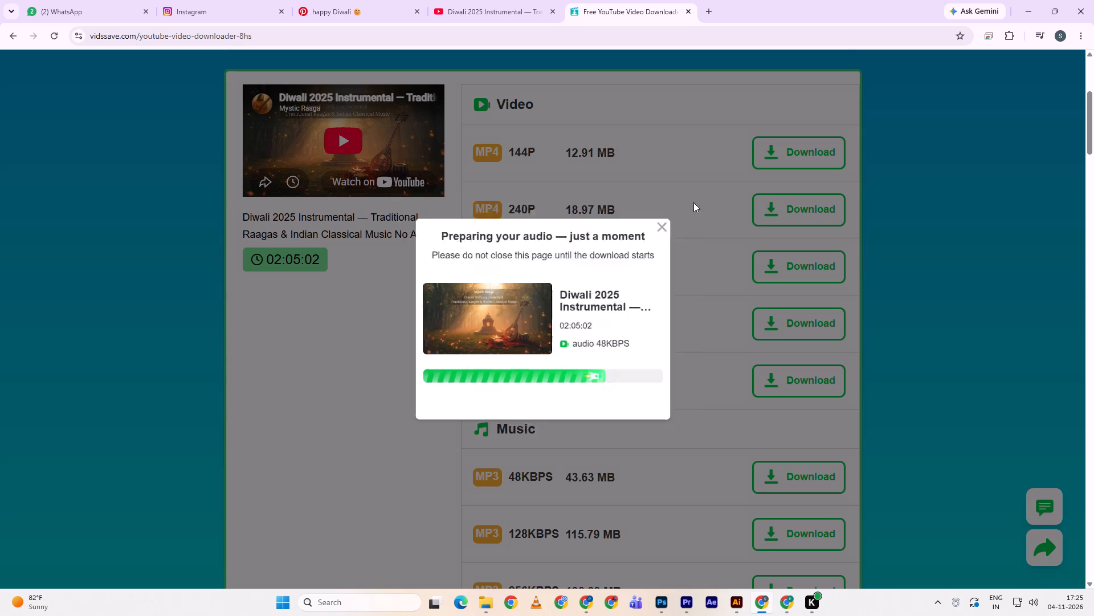
Request the 48KBPS MP3 download of the Diwali 2025 Instrumental again.
scroll(663, 273, "up", 2)
scroll(663, 273, "down", 3)
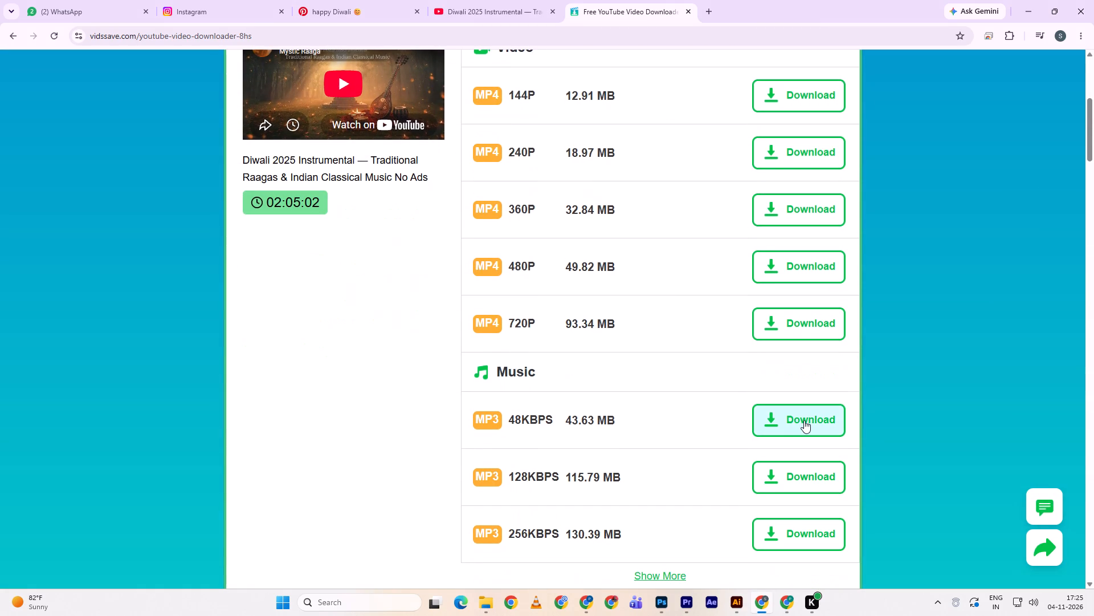
left_click(804, 420)
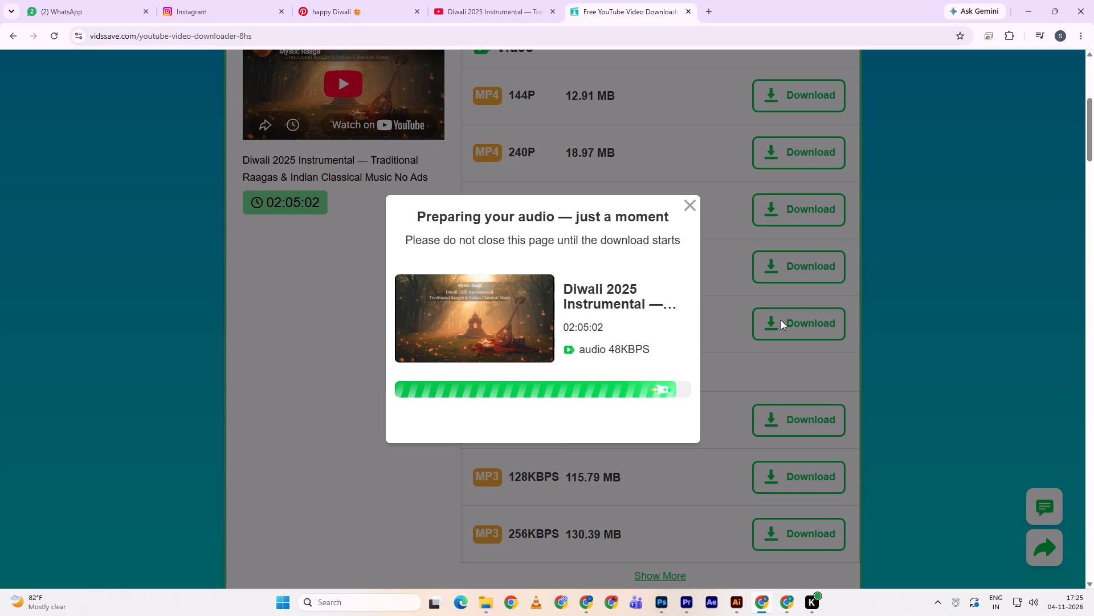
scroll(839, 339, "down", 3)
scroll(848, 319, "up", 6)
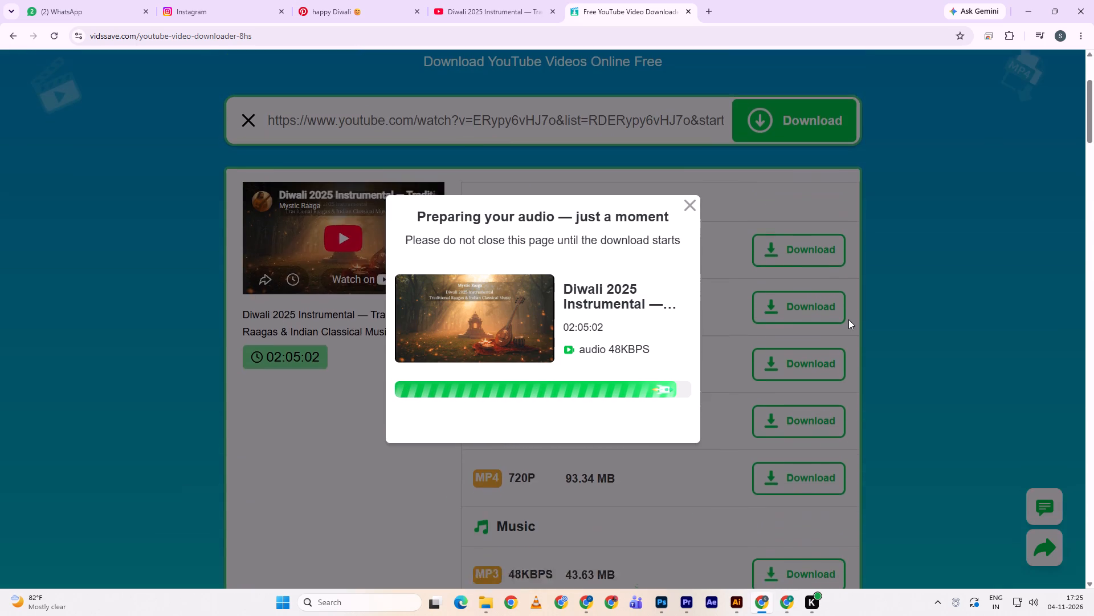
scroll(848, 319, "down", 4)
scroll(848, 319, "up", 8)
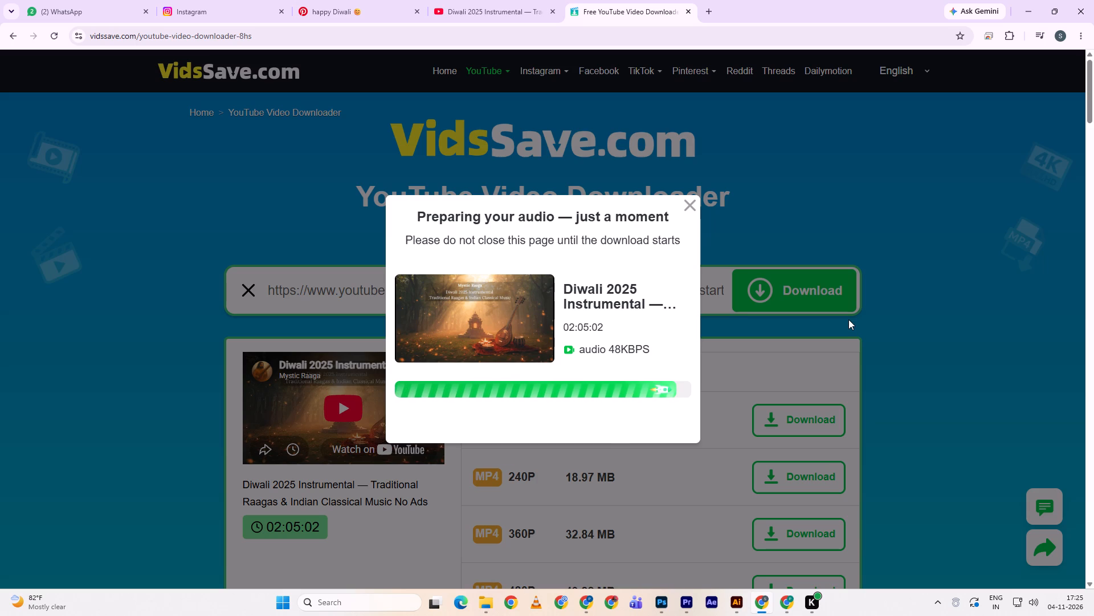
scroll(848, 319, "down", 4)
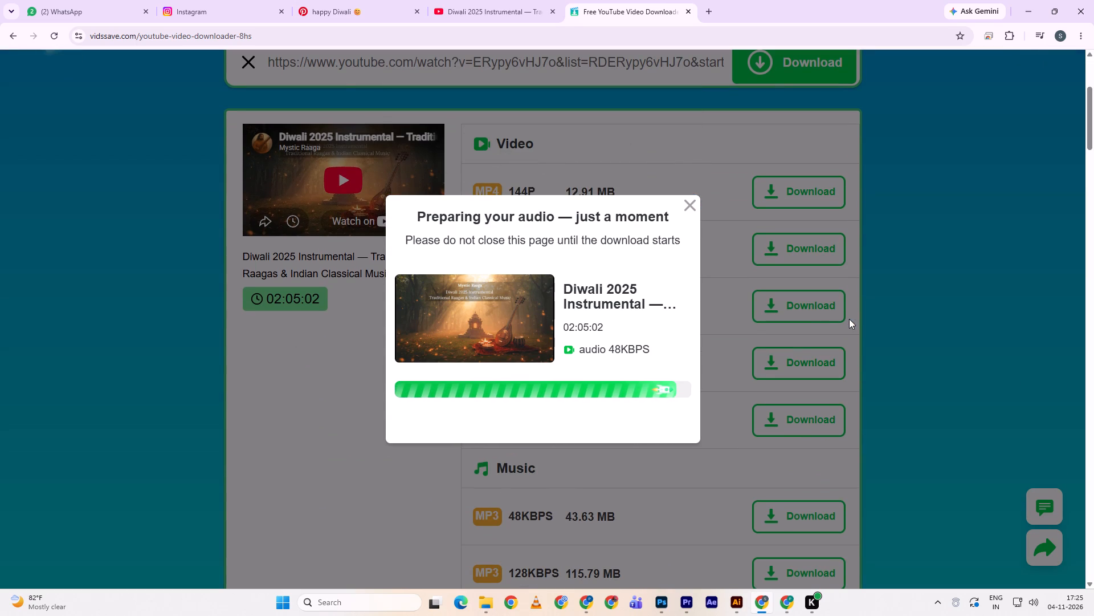
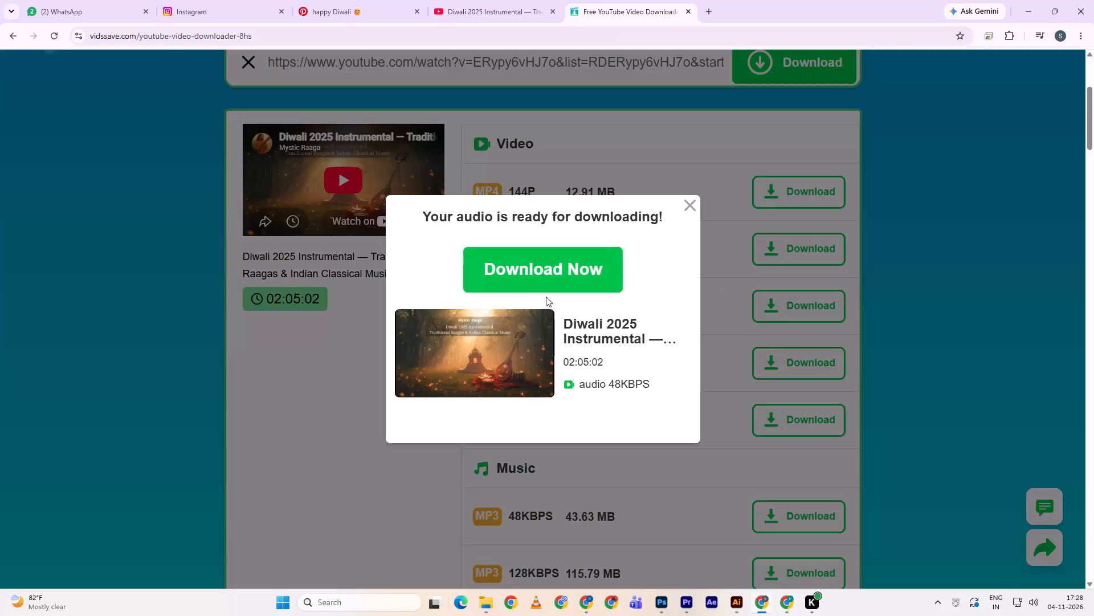
Start downloading the prepared 48KBPS audio of the Diwali 2025 Instrumental and check its progress in the recent download history.
left_click(549, 269)
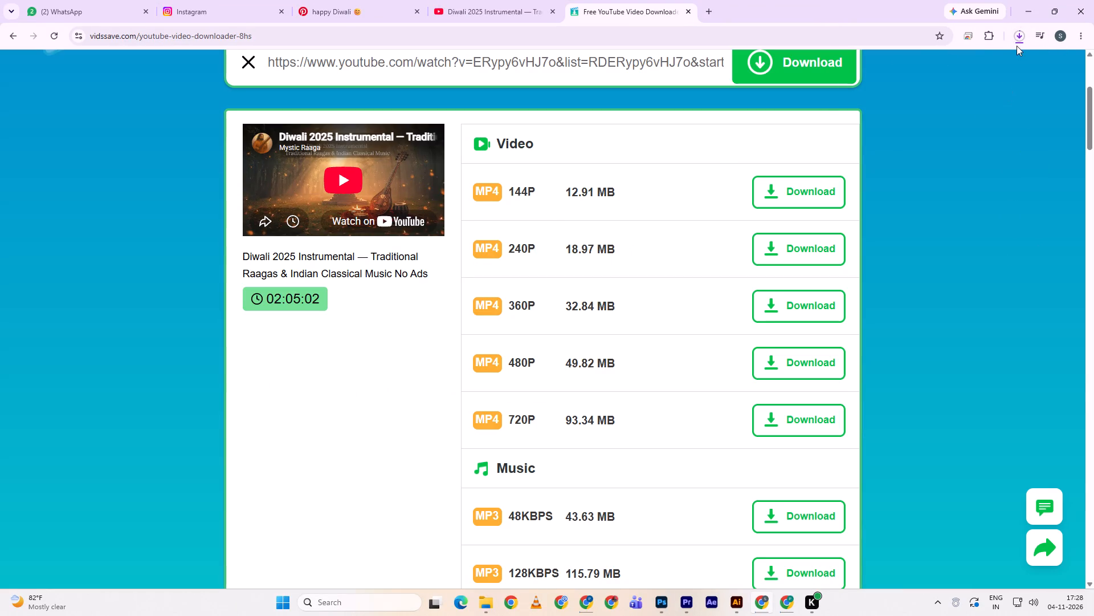
left_click(1019, 38)
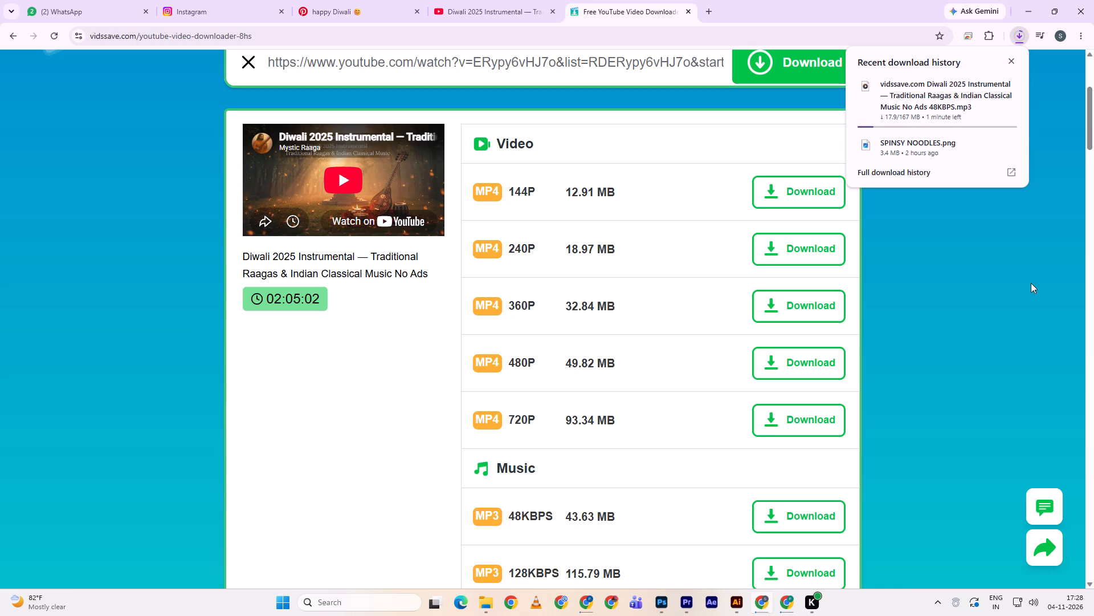
left_click(1001, 291)
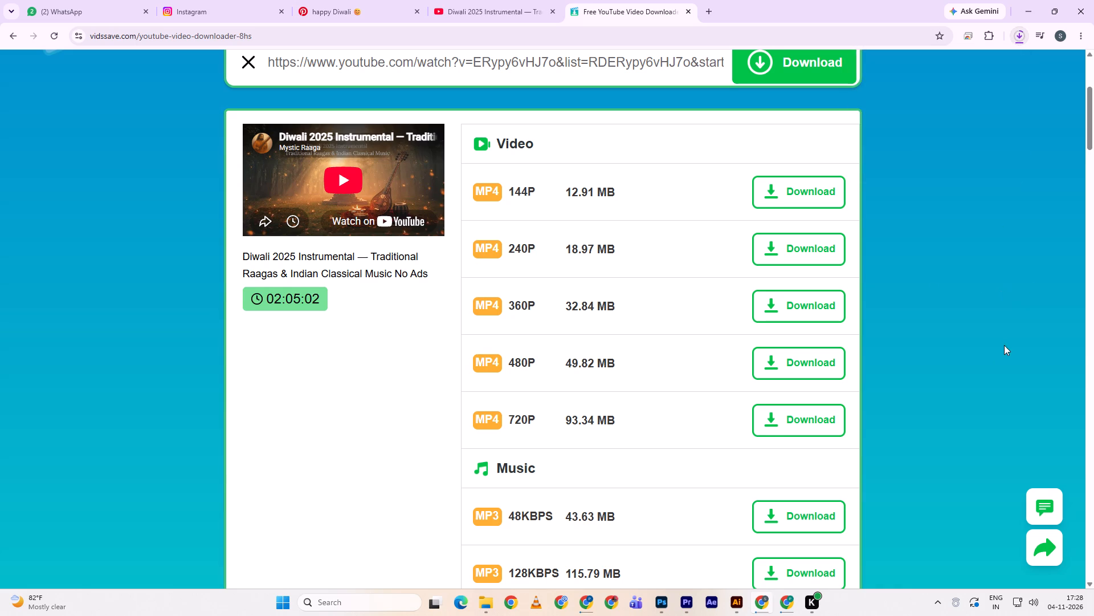
scroll(923, 402, "down", 4)
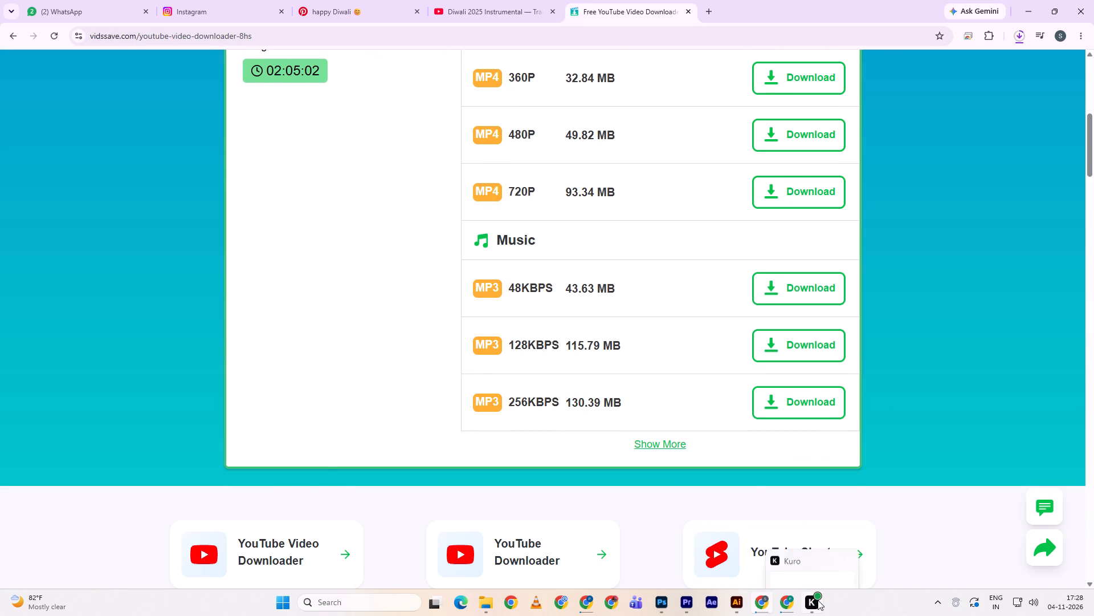
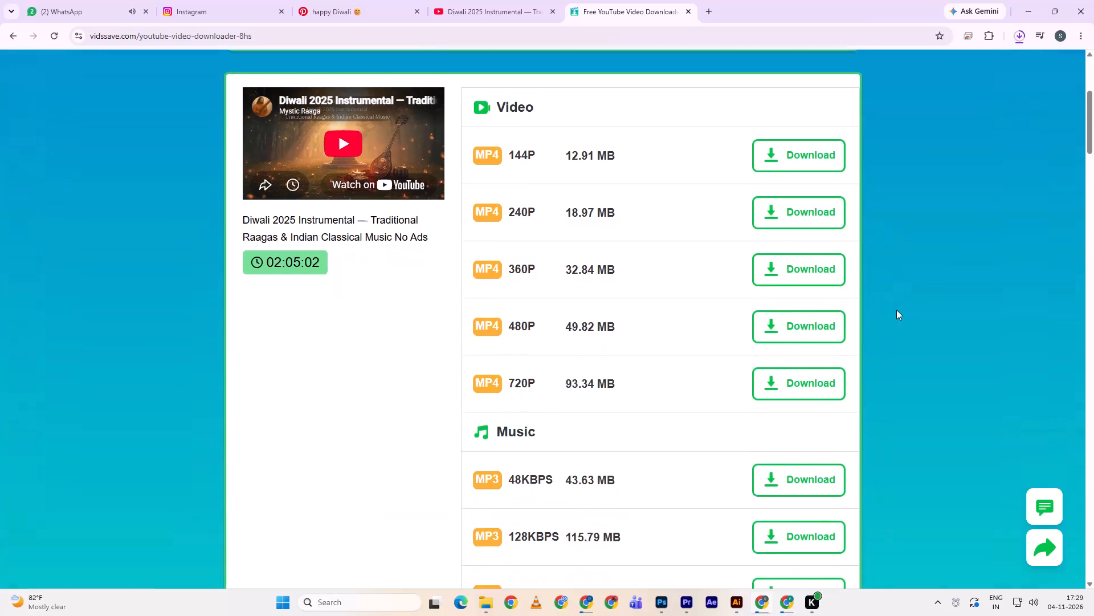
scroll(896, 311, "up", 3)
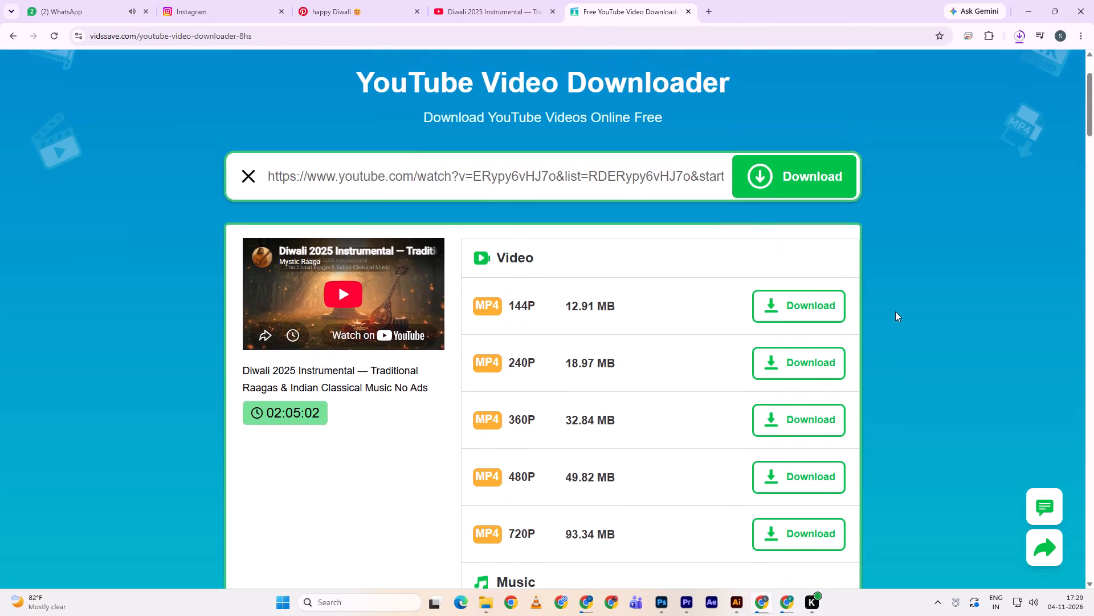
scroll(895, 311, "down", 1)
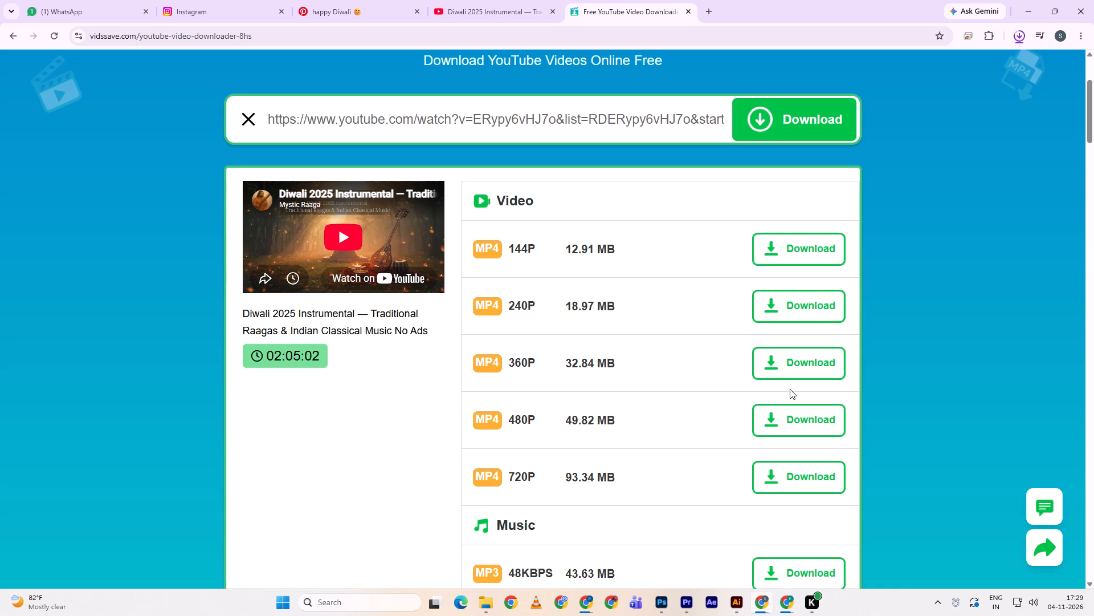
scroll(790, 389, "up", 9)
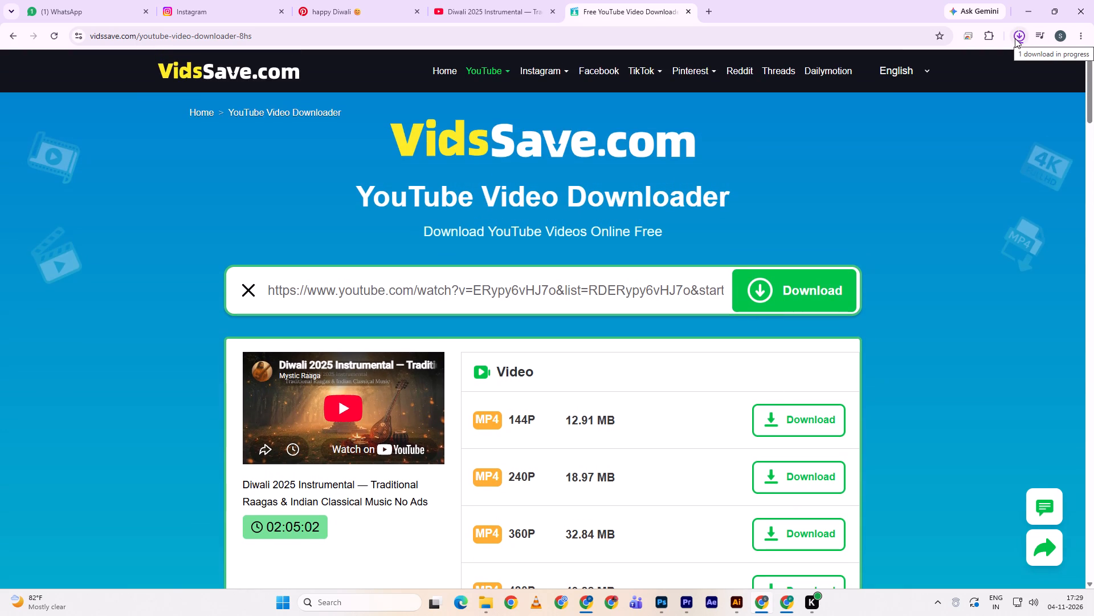
Locate the downloaded Diwali 2025 Instrumental 48KBPS MP3 in Downloads and import it into the Premiere project 04.11.2026 fasttrack diwali.
left_click(993, 60)
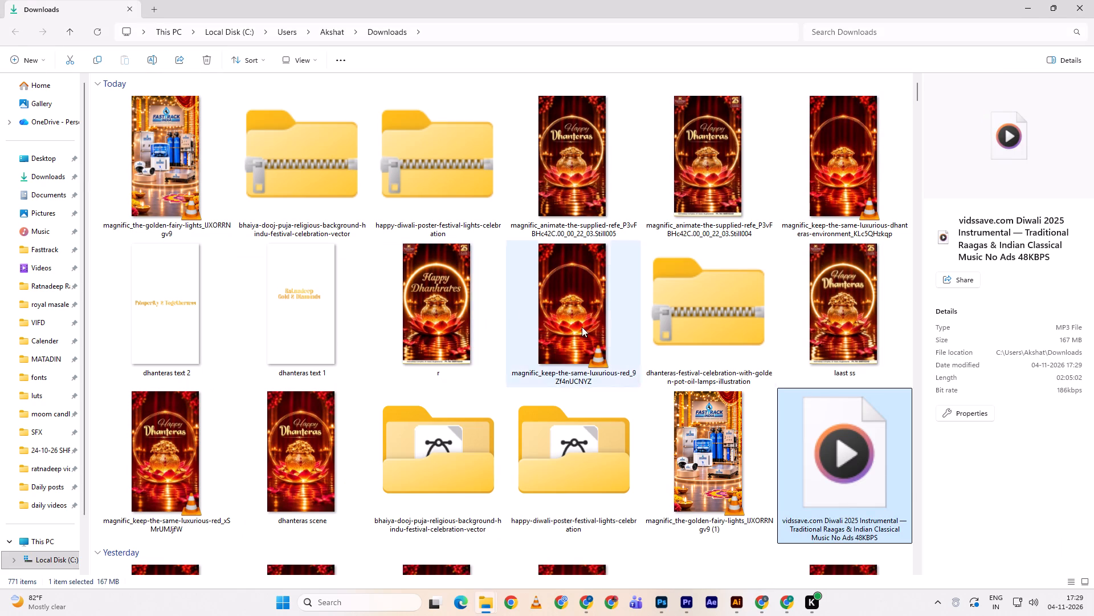
left_click_drag(851, 467, 844, 485)
key("alt+Tab")
key("alt+Tab")
key("alt+Tab")
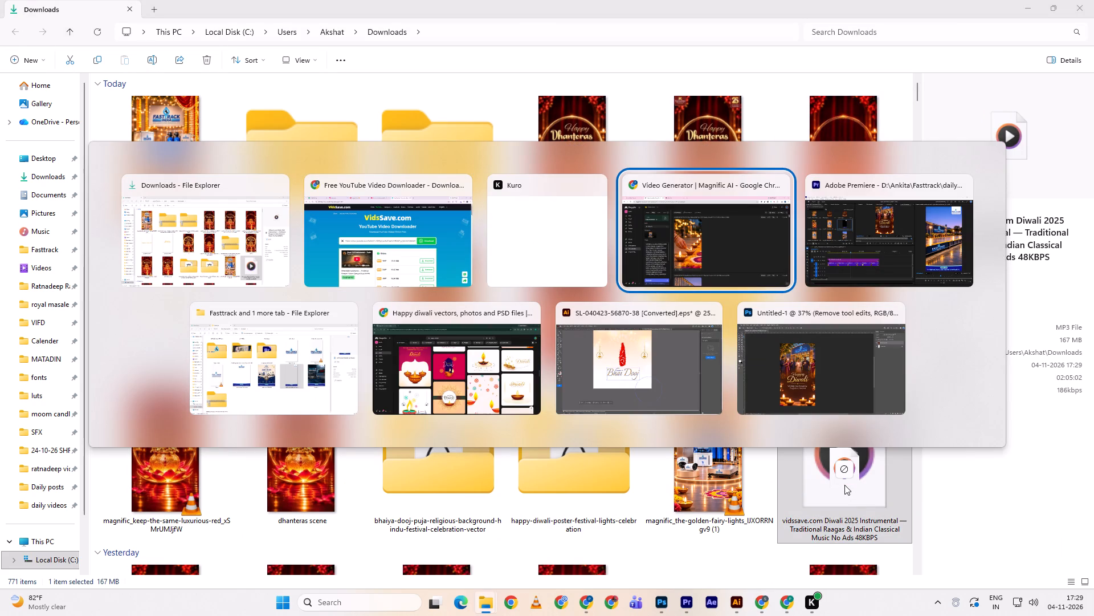
left_click_drag(844, 485, 235, 255)
key("alt+Tab")
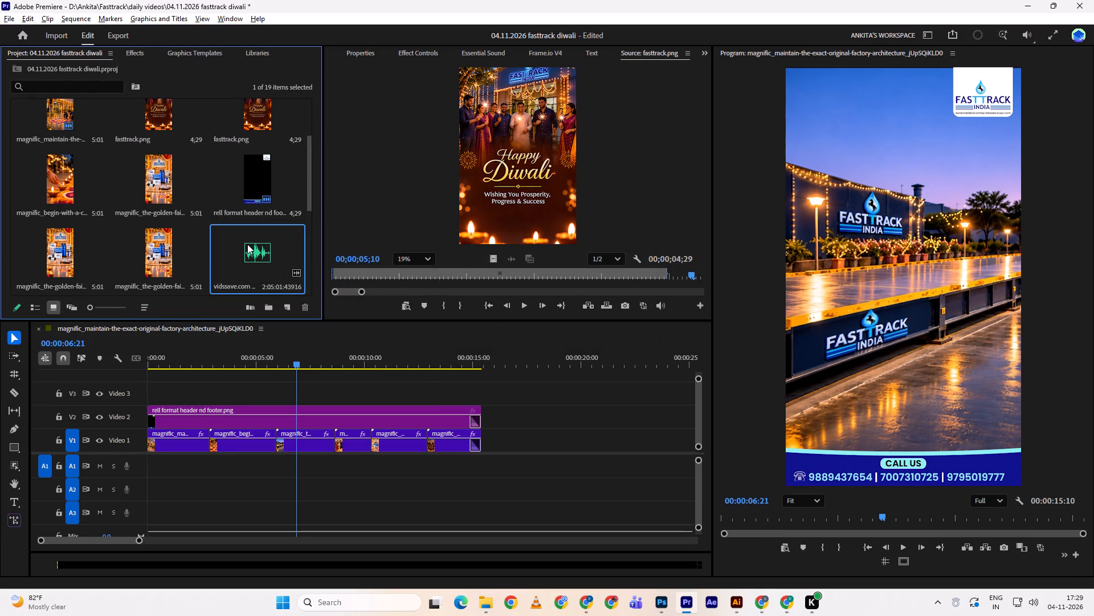
Switch to Chrome and check the playback position of the Diwali 2025 Instrumental video on YouTube.
key("alt+Tab")
key("alt+Tab")
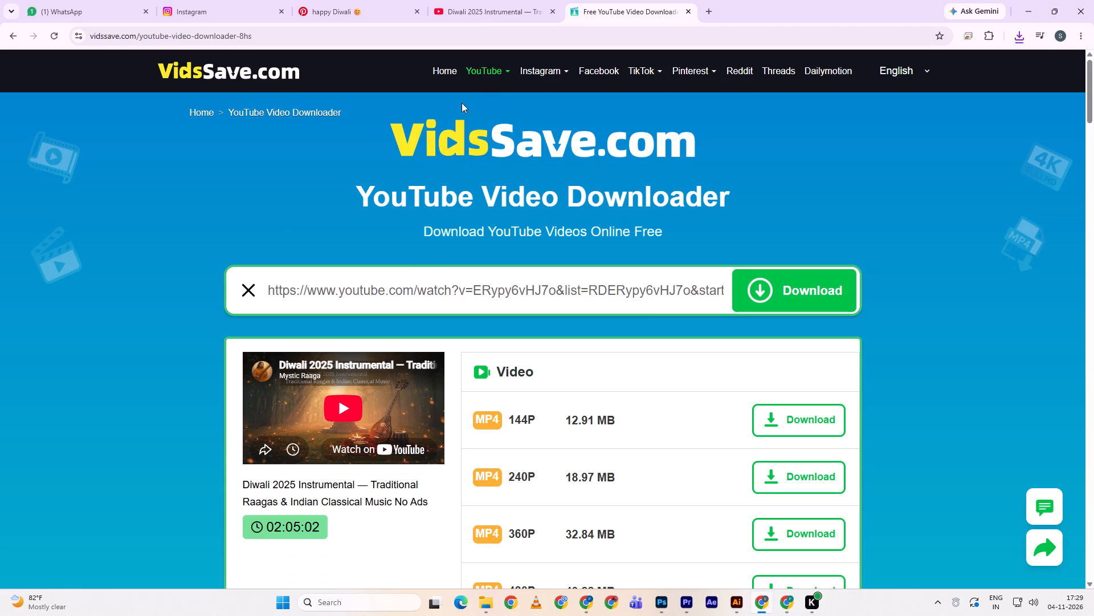
left_click(471, 0)
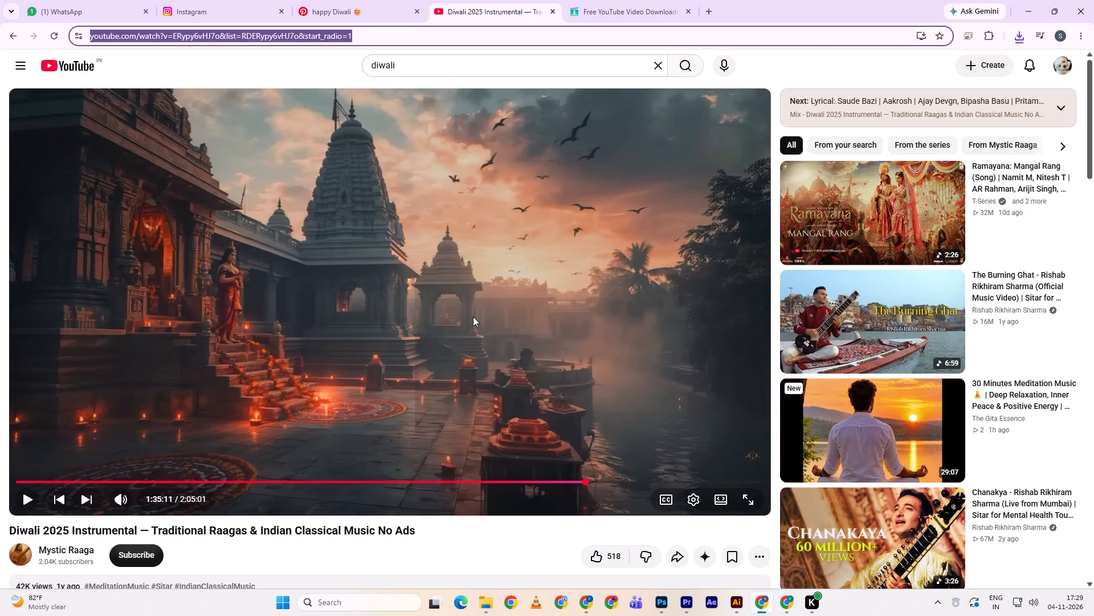
Back in Premiere, open the imported Diwali MP3 in the Source Monitor and audition it from the middle to about 01;34;30.
key("alt+Tab")
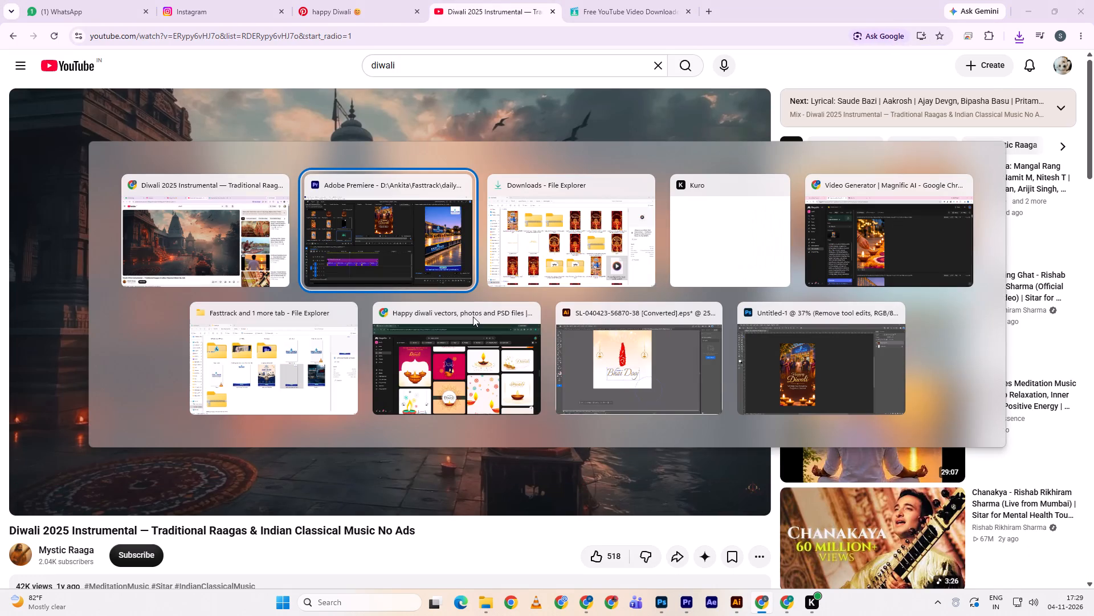
double_click(271, 244)
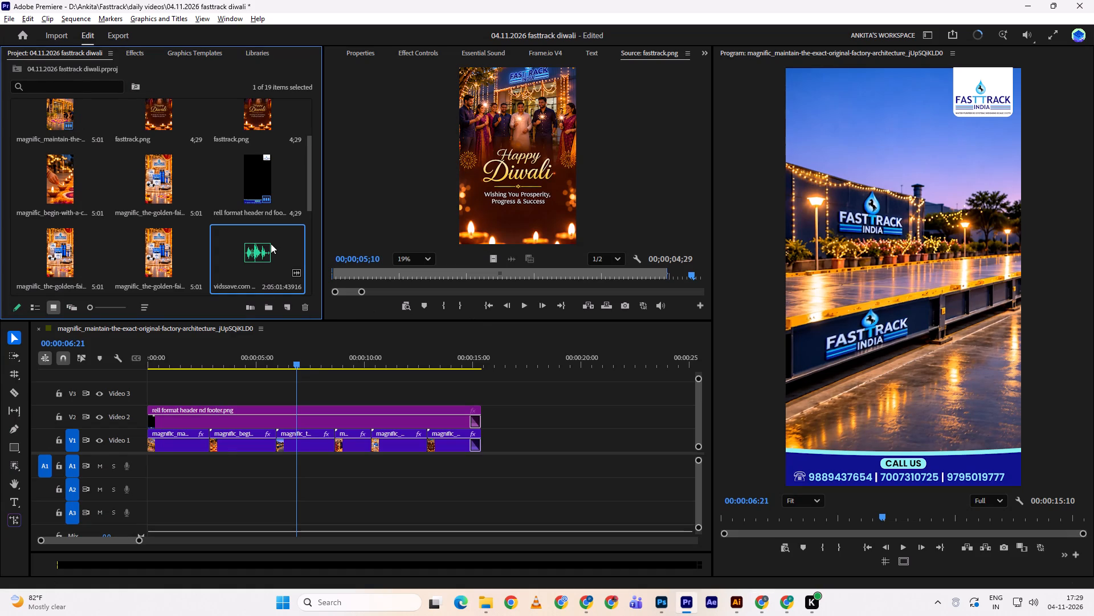
key("space")
left_click_drag(525, 276, 519, 273)
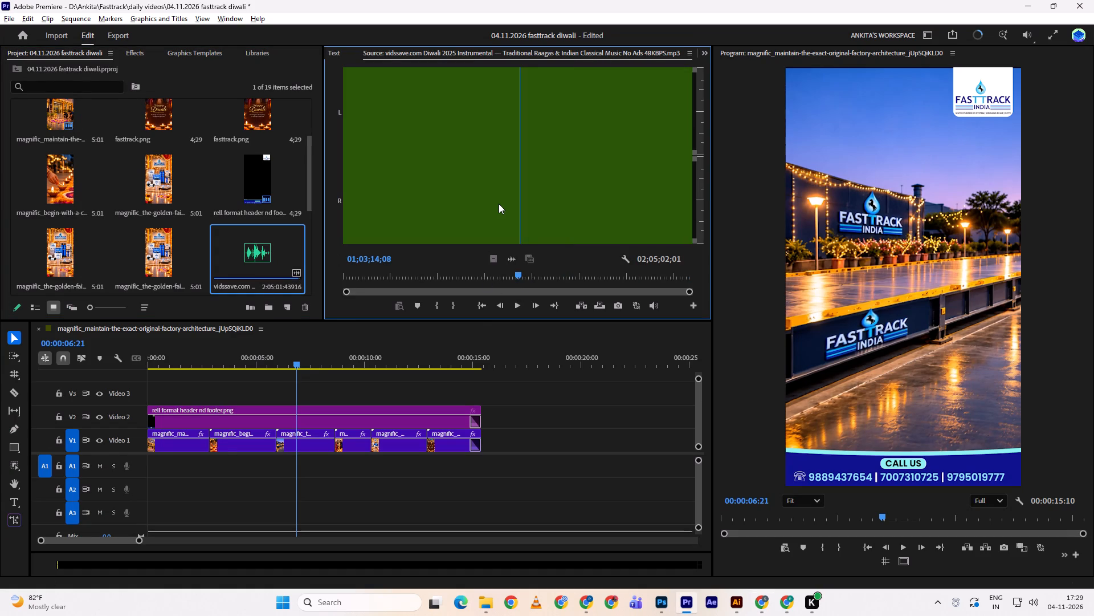
left_click(499, 204)
key("space")
left_click_drag(539, 275, 542, 275)
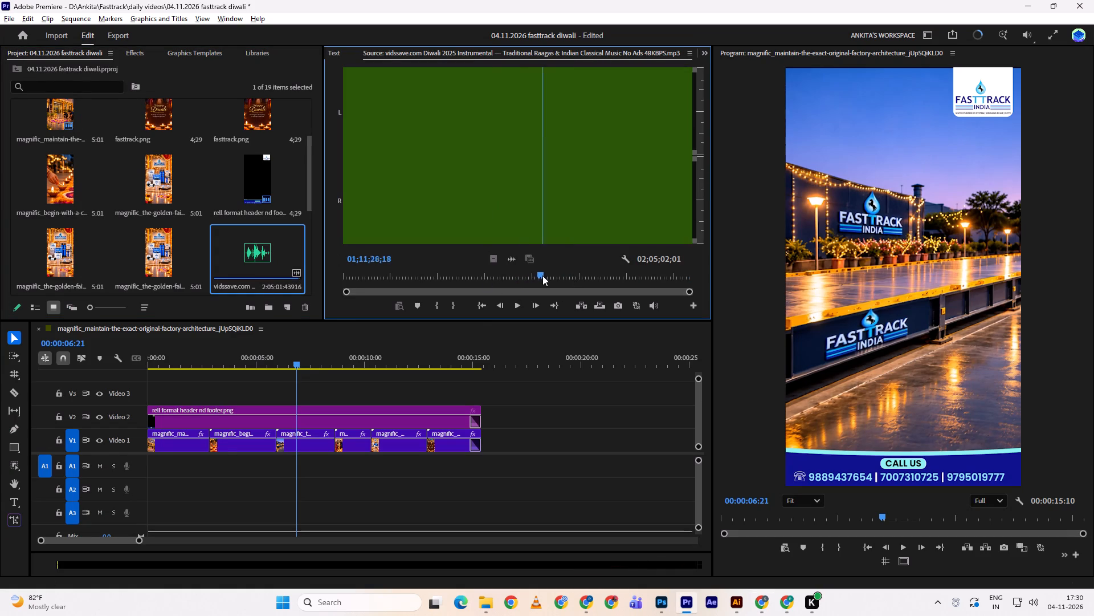
left_click_drag(542, 275, 558, 274)
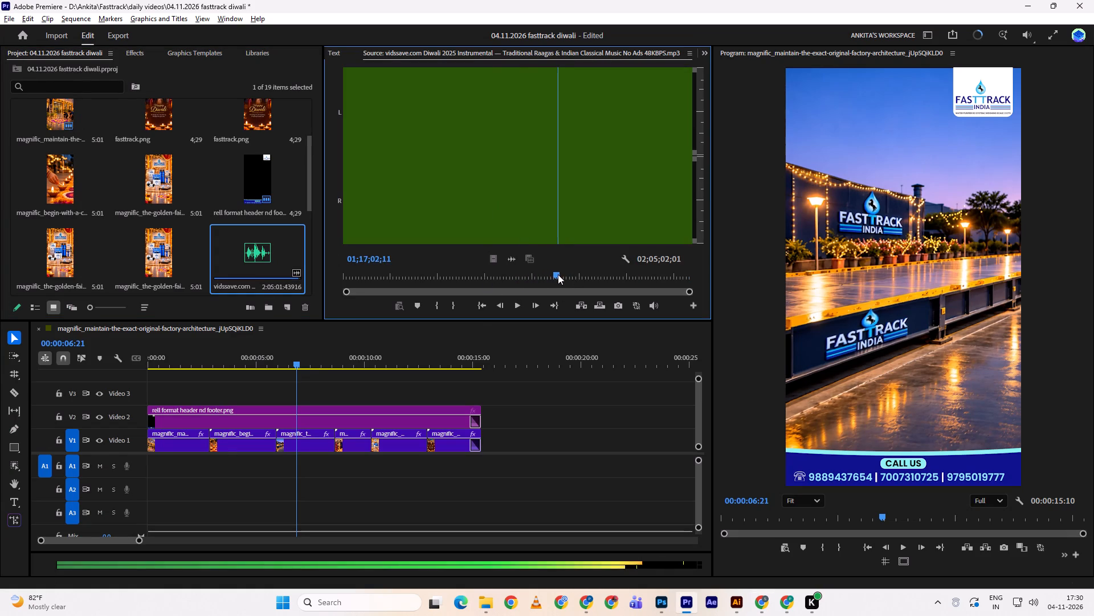
left_click_drag(558, 274, 581, 277)
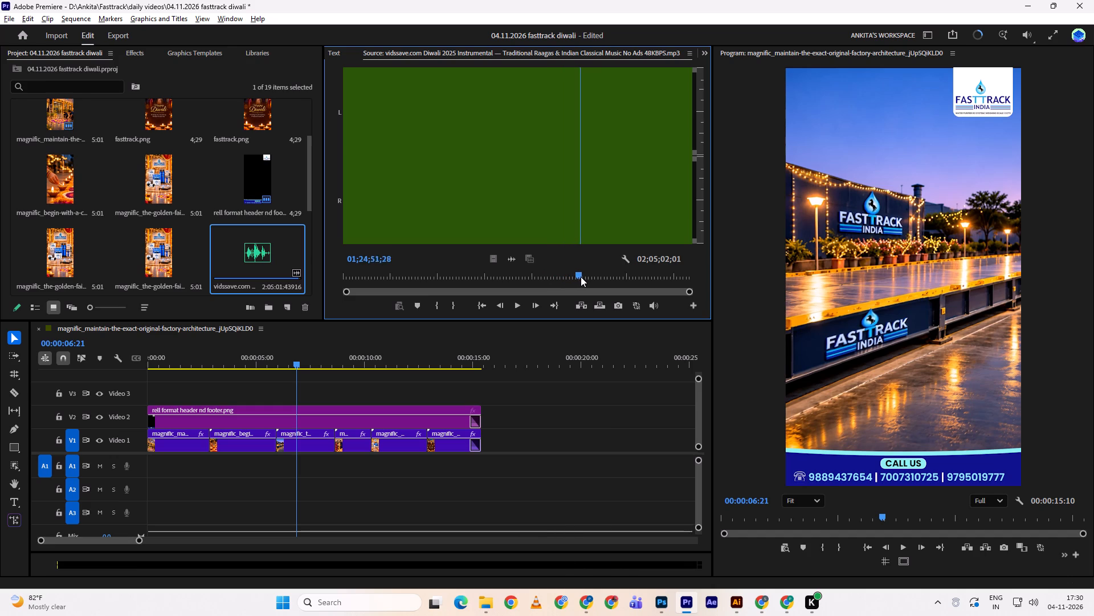
left_click_drag(581, 277, 595, 275)
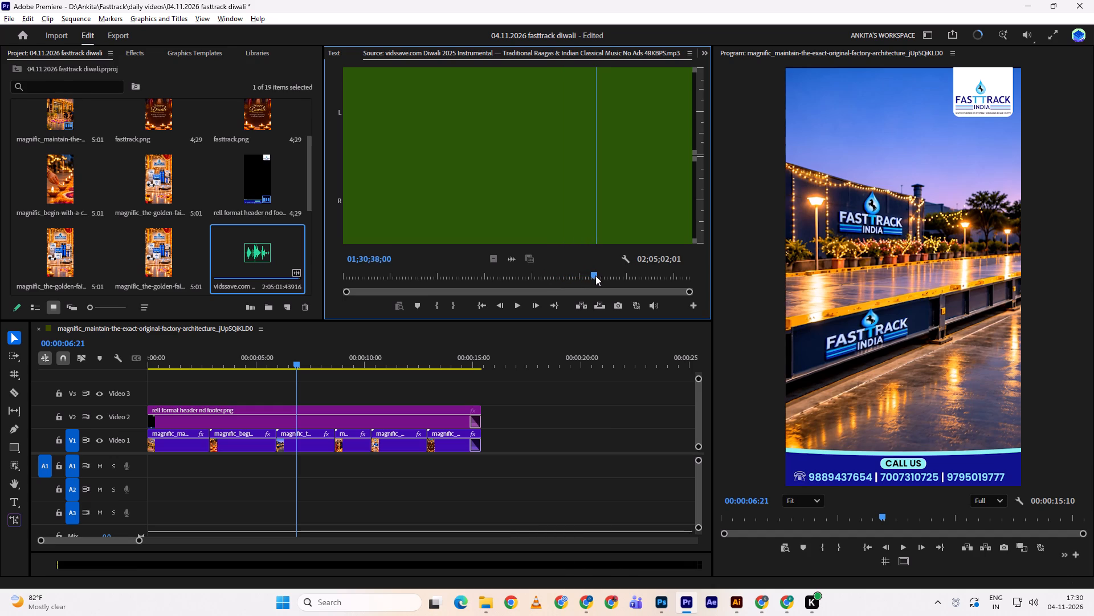
left_click_drag(595, 275, 606, 281)
key("space")
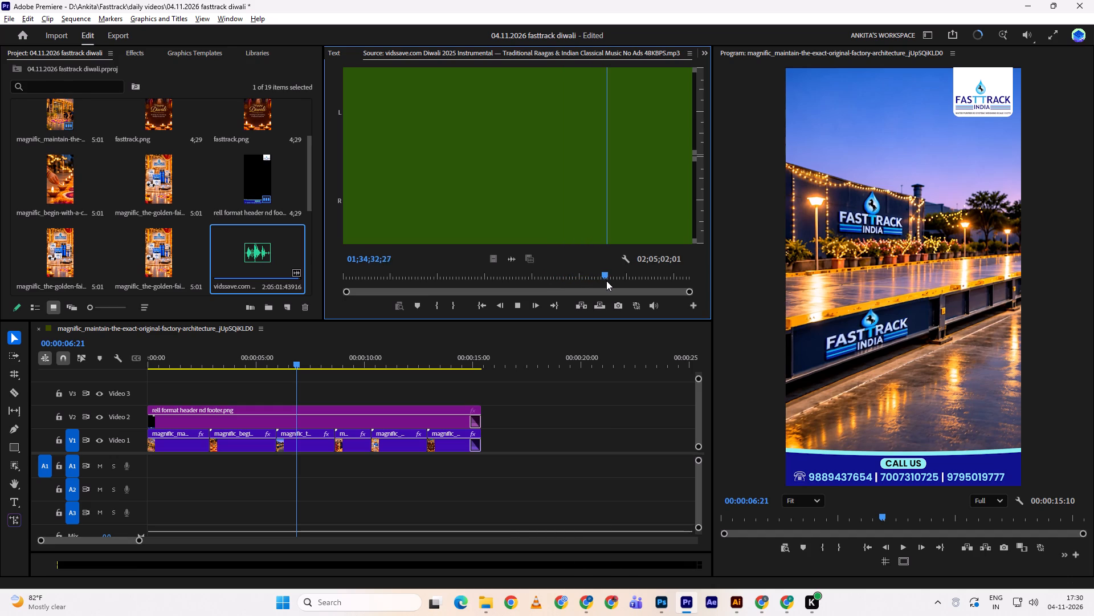
Scan the Diwali music up to about 01;49;22 and bring the source playhead back to about 01;35;09.
left_click(560, 206)
left_click_drag(611, 278, 628, 276)
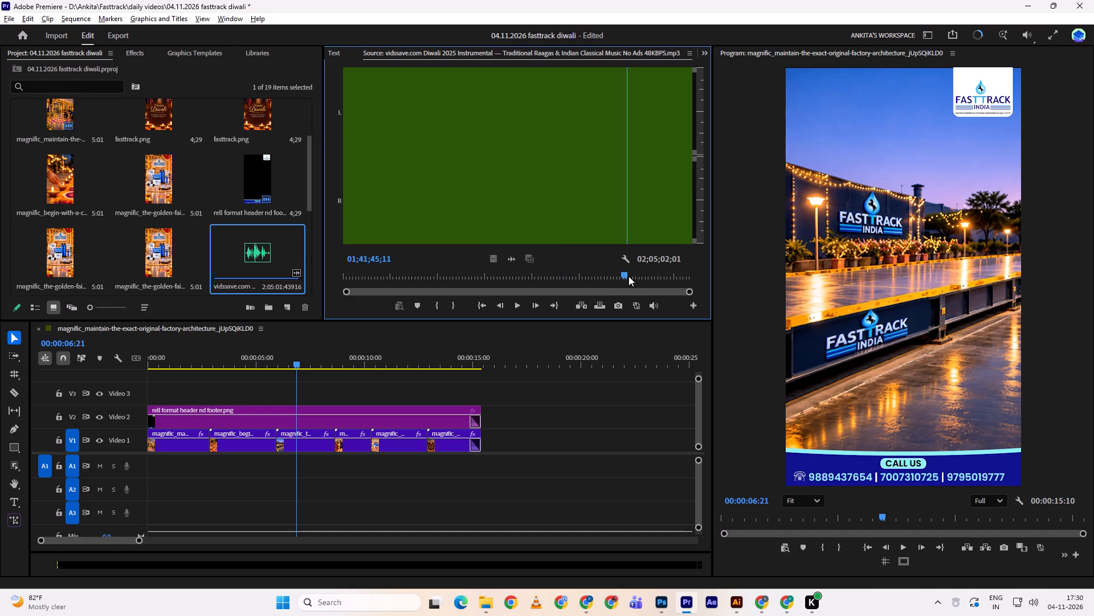
left_click_drag(628, 276, 647, 273)
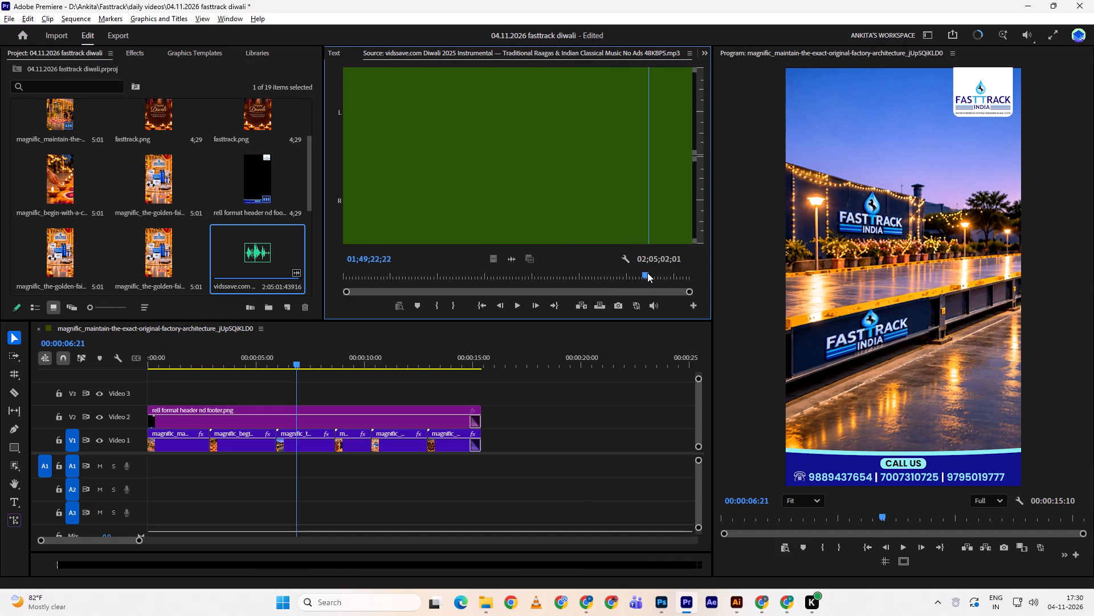
left_click_drag(632, 269, 632, 269)
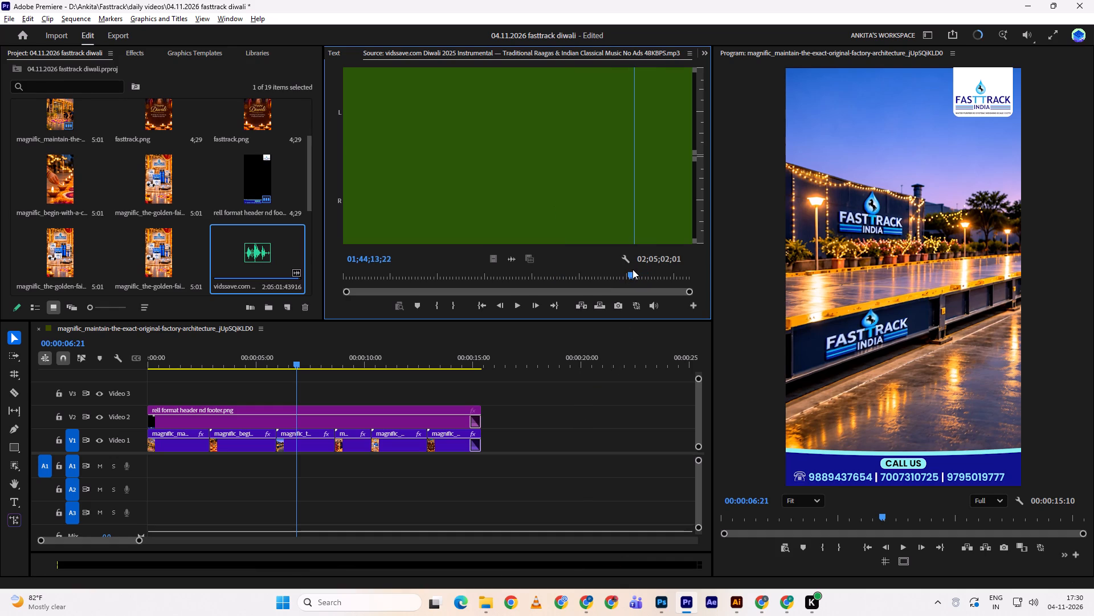
left_click_drag(632, 269, 619, 266)
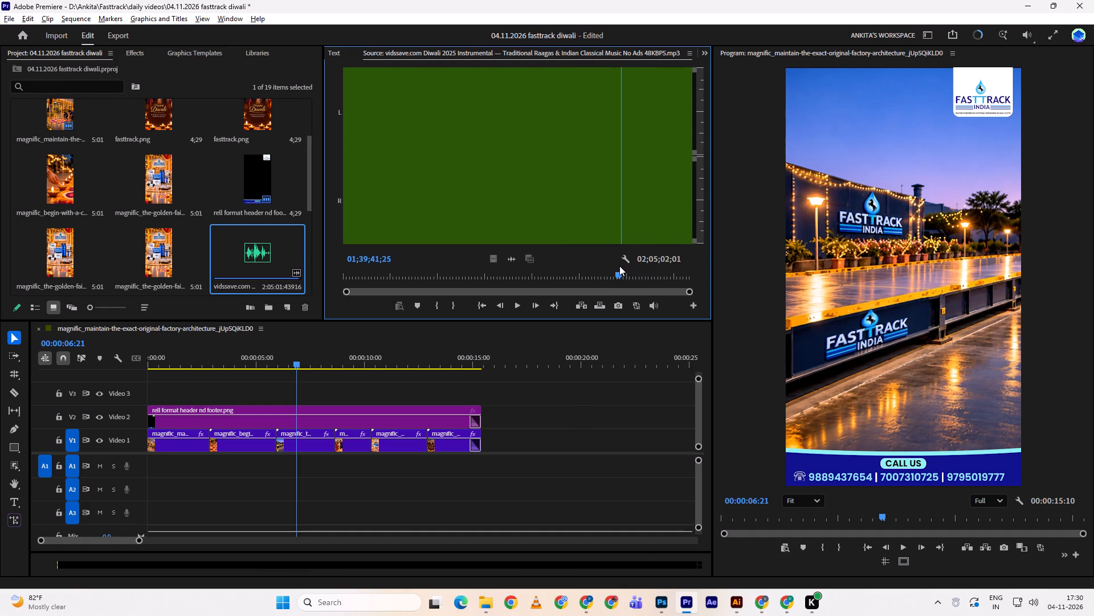
left_click_drag(619, 266, 611, 266)
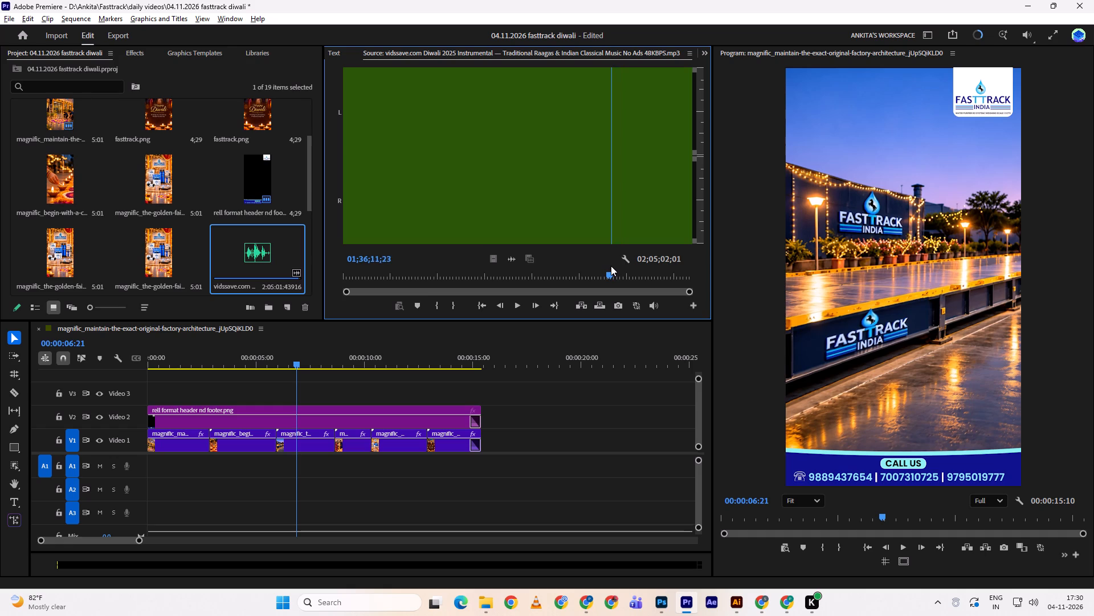
left_click_drag(611, 266, 608, 266)
left_click(608, 266)
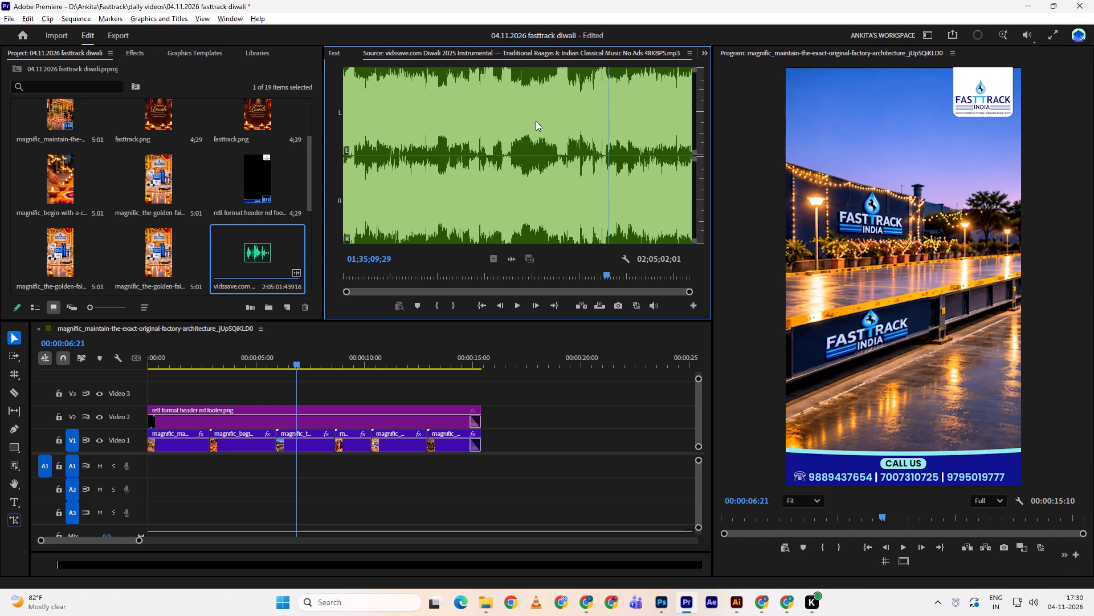
Audition the music just before 01;35;11 and mark the source In point at 01;33;55;22.
key("space")
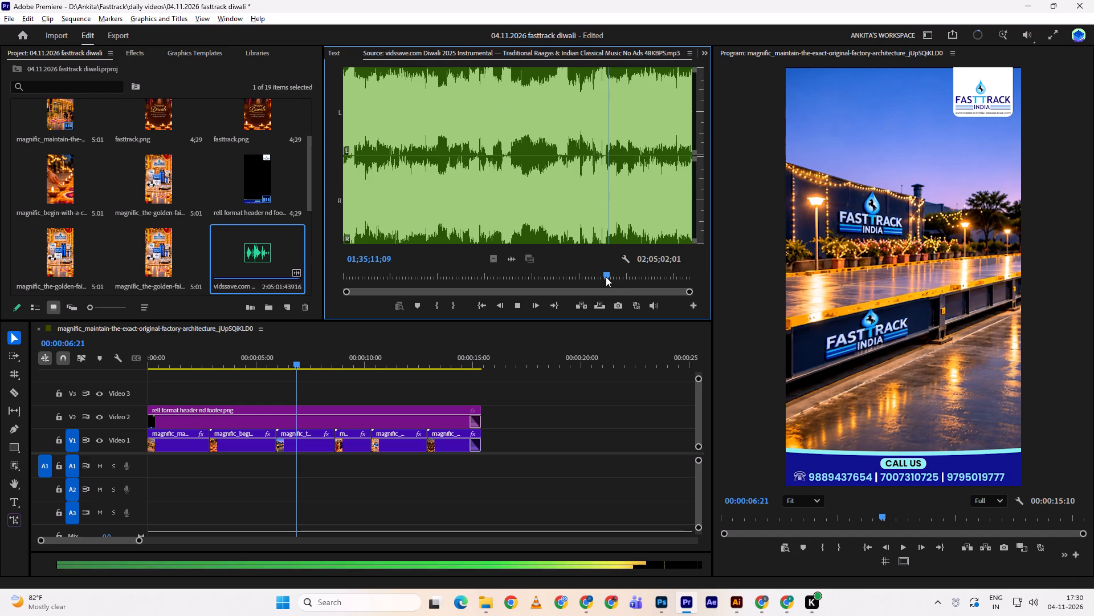
left_click_drag(606, 277, 599, 273)
key("space")
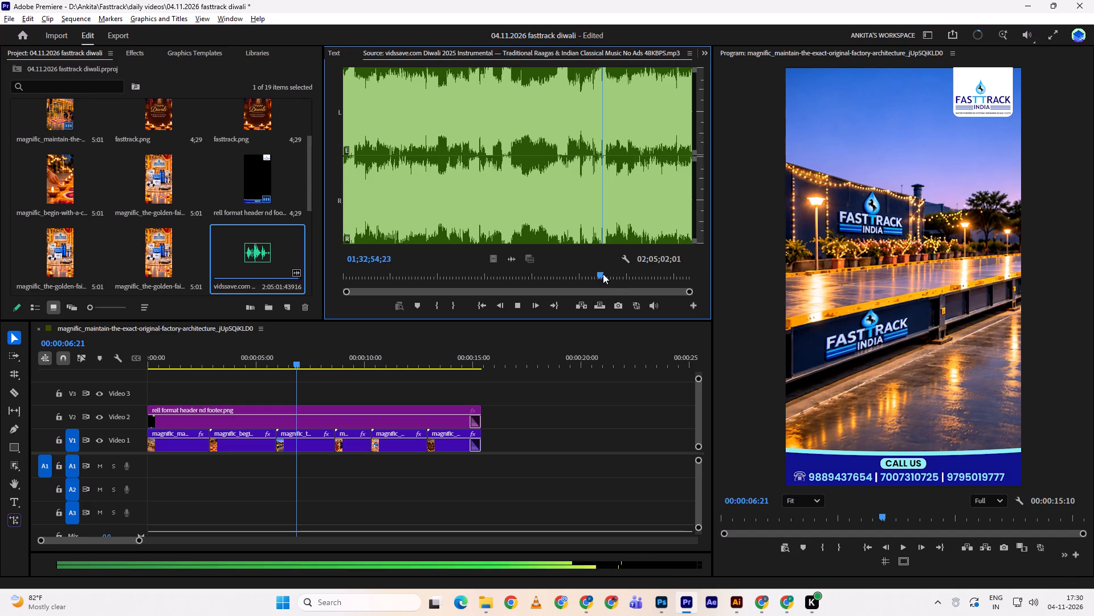
left_click(605, 274)
key("space")
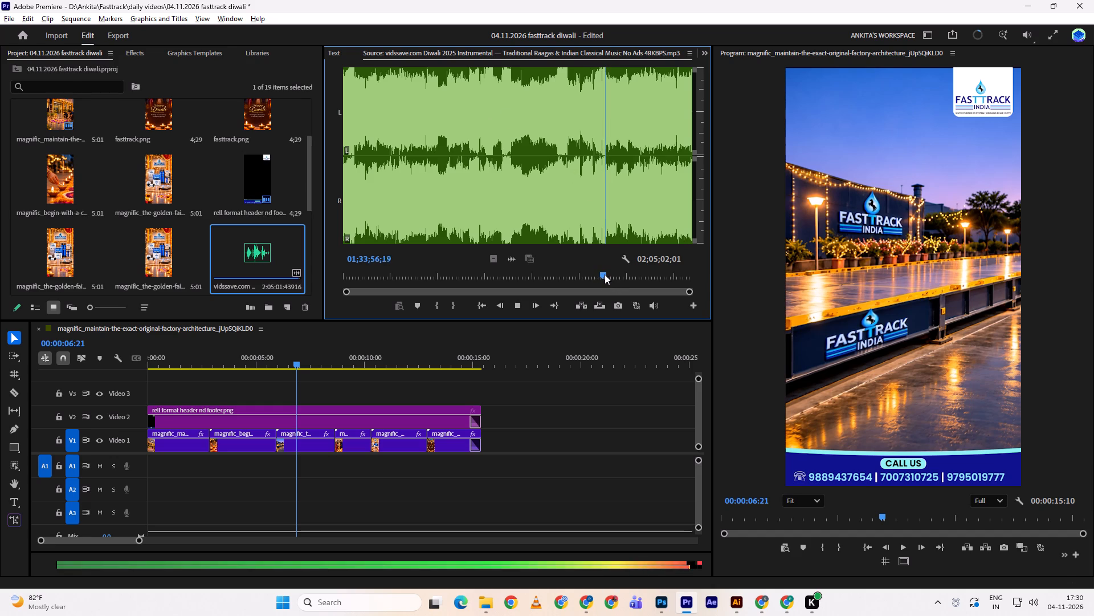
left_click(605, 274)
key("i")
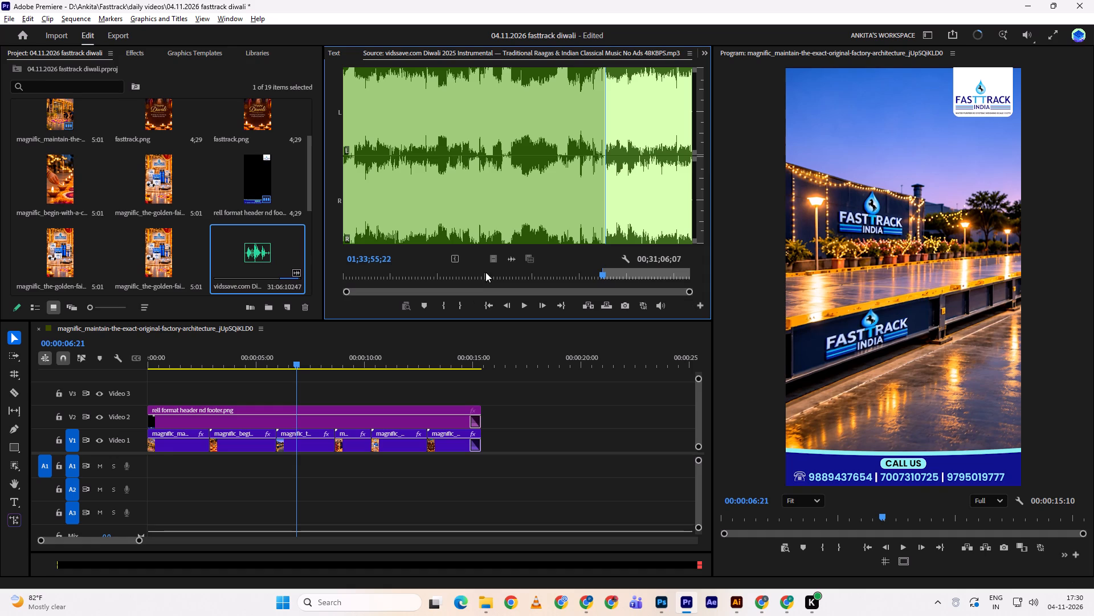
Place the marked audio portion on track A1 at the start of the sequence.
left_click_drag(515, 261, 112, 455)
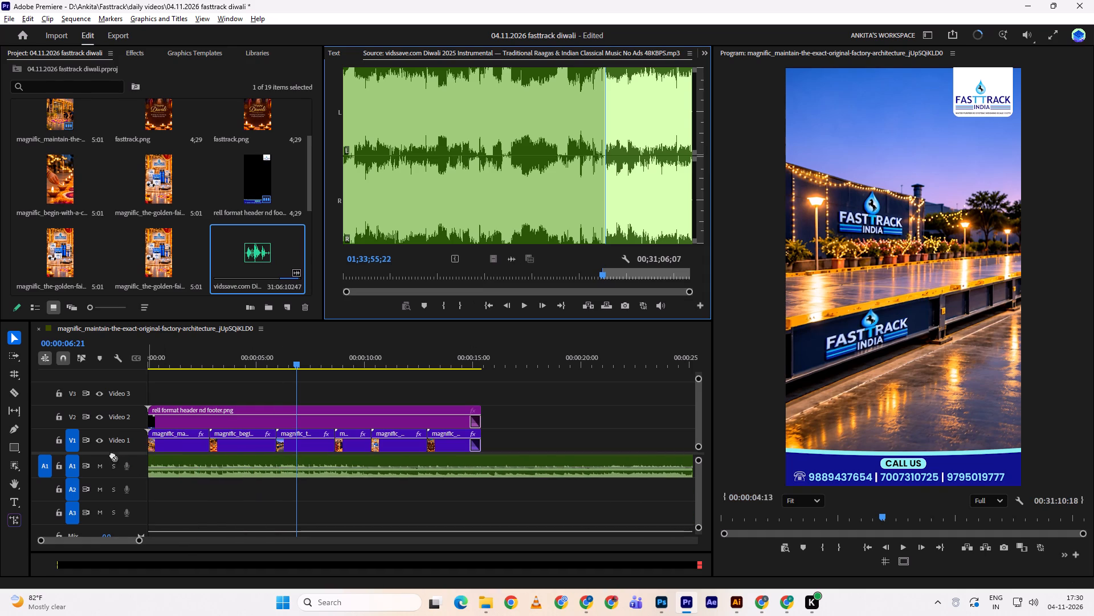
left_click_drag(112, 455, 112, 456)
Play the sequence from its beginning to review the music under the clips and beyond their end.
left_click_drag(165, 360, 99, 354)
key("space")
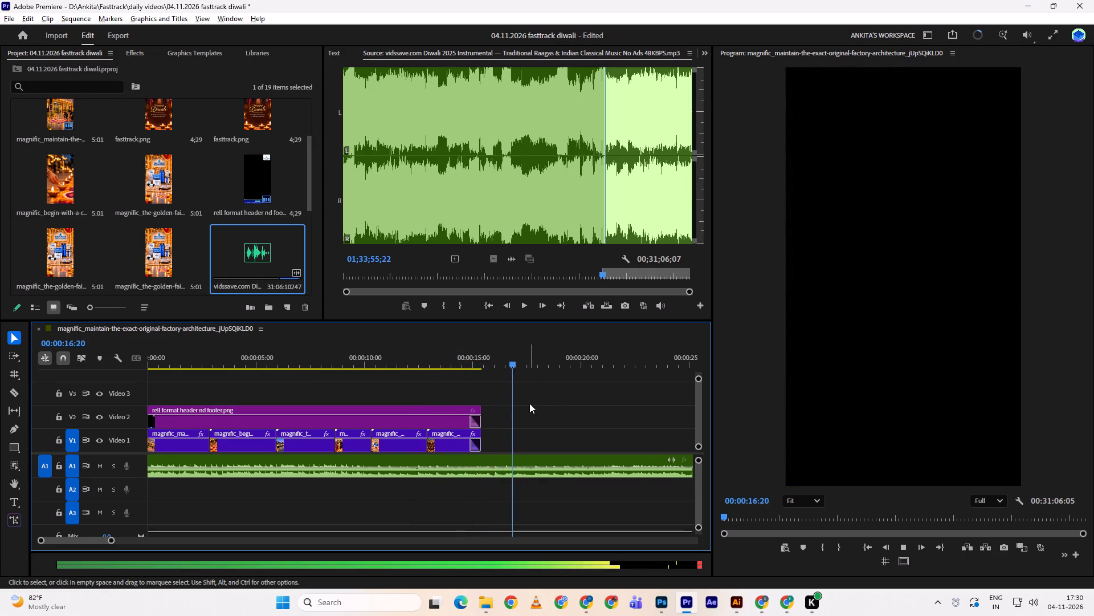
scroll(529, 403, "down", 16)
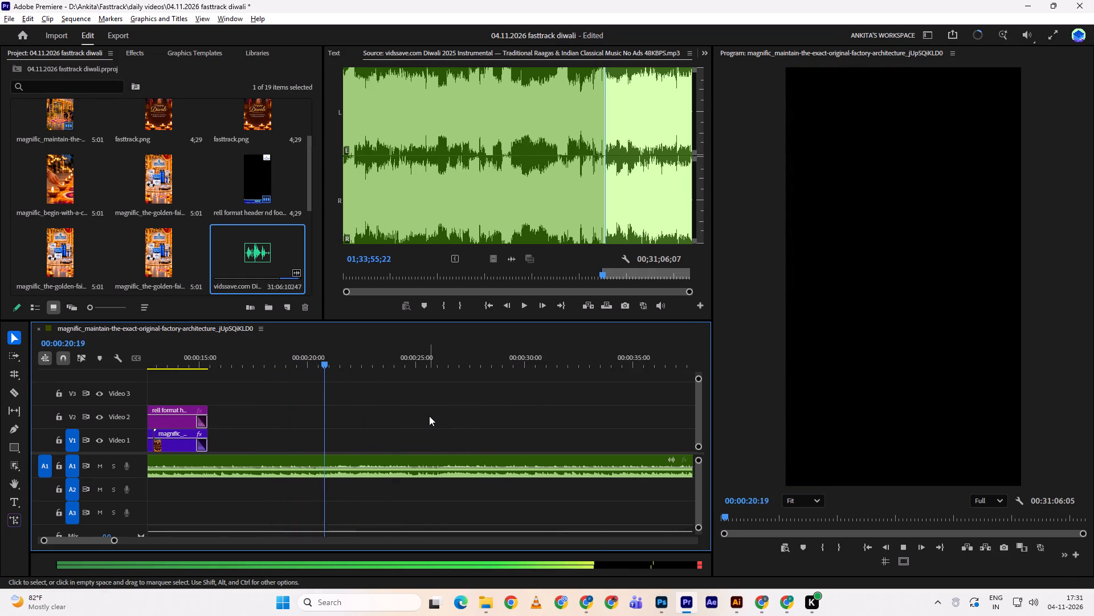
scroll(401, 424, "down", 5)
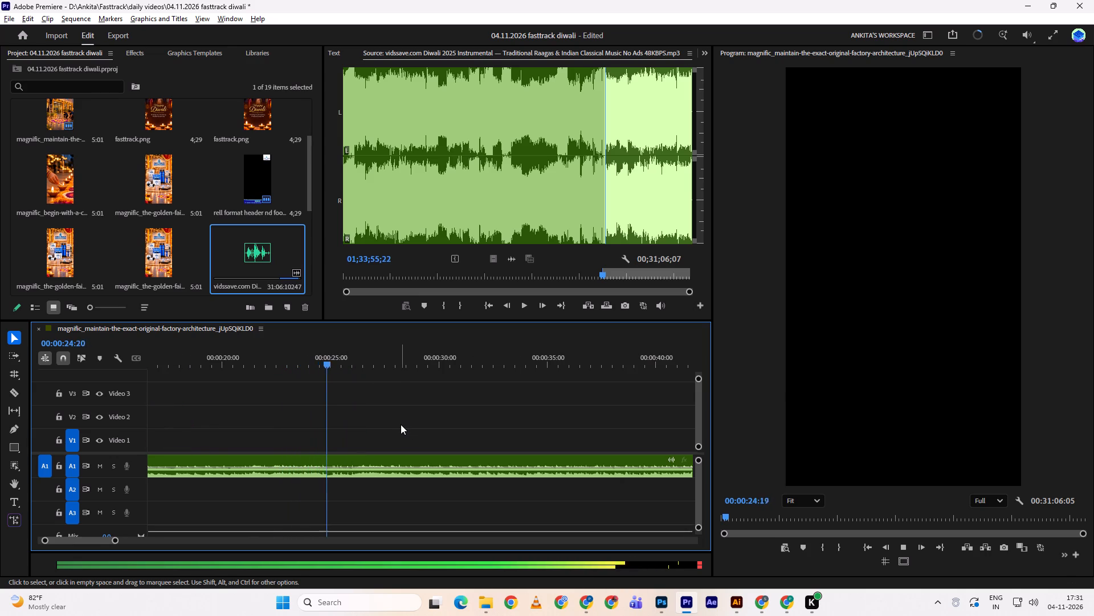
scroll(401, 424, "down", 15)
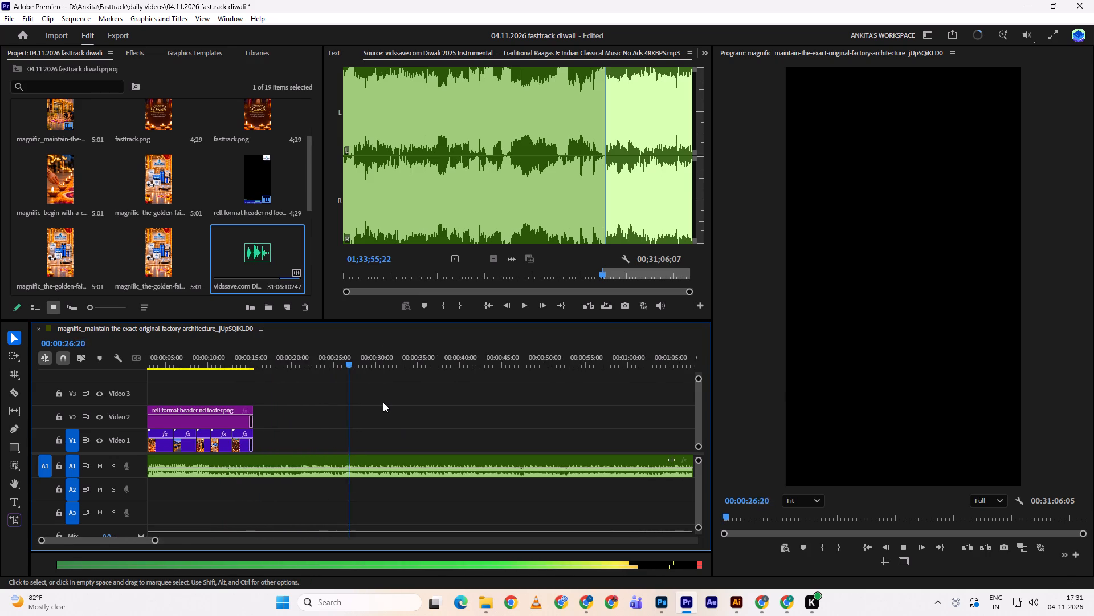
scroll(383, 402, "down", 15, "alt")
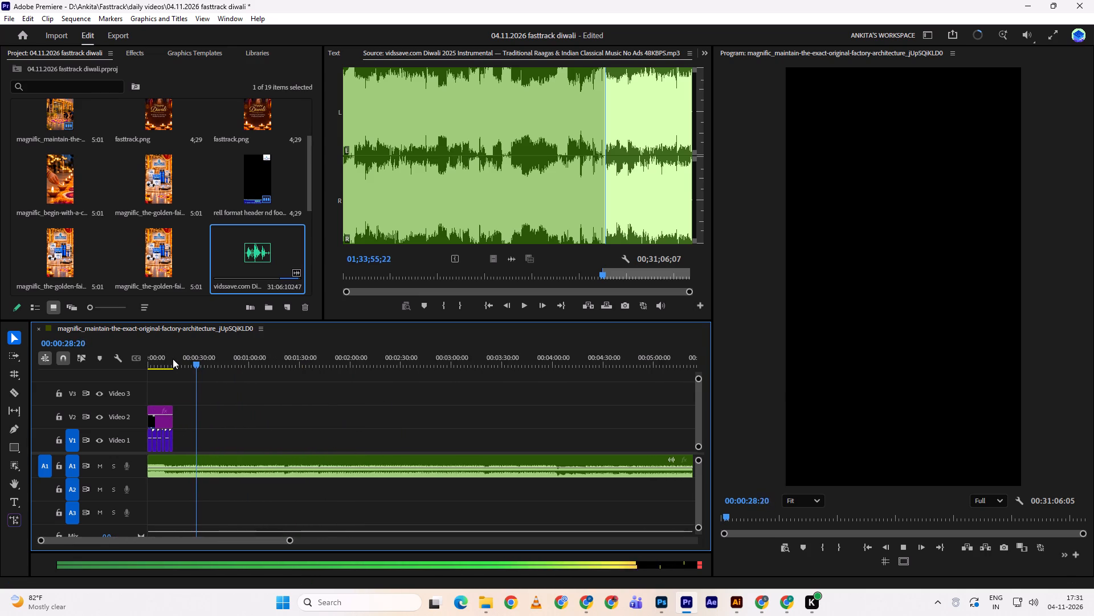
Sample the A1 music at successive points beyond the clips, from about 00:00:30 up to about 00:02:00.
left_click_drag(187, 357, 203, 362)
key("space")
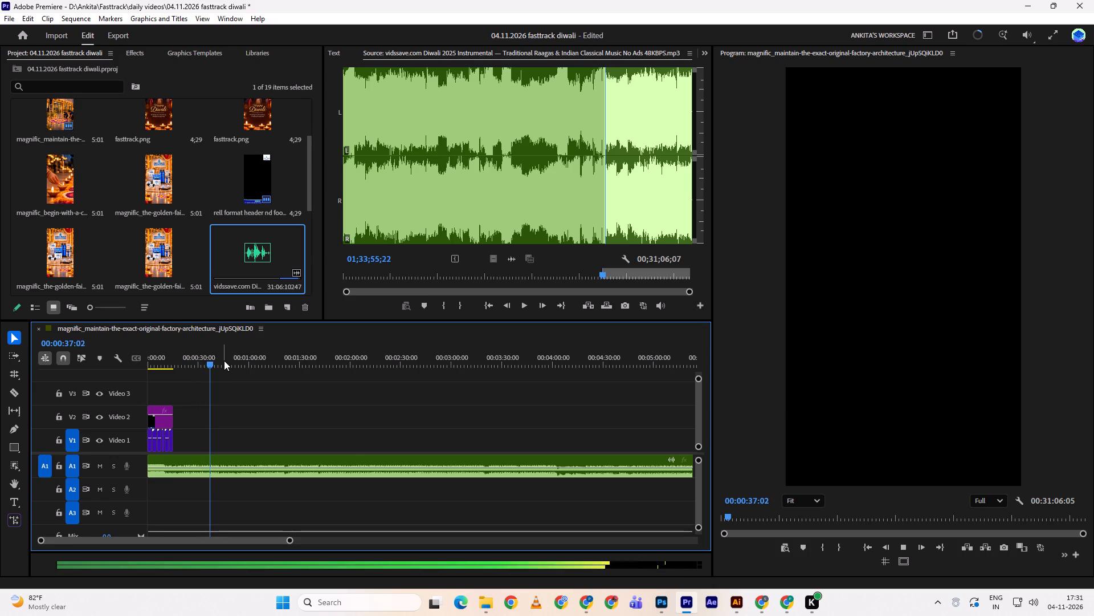
left_click(224, 360)
key("space")
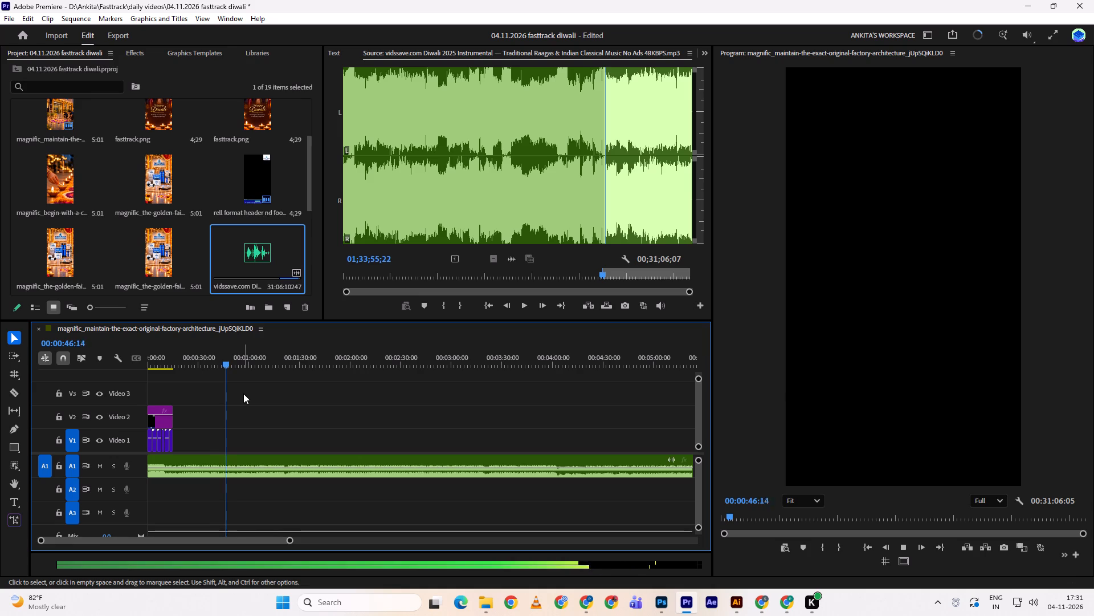
left_click(257, 364)
key("space")
left_click(273, 356)
key("space")
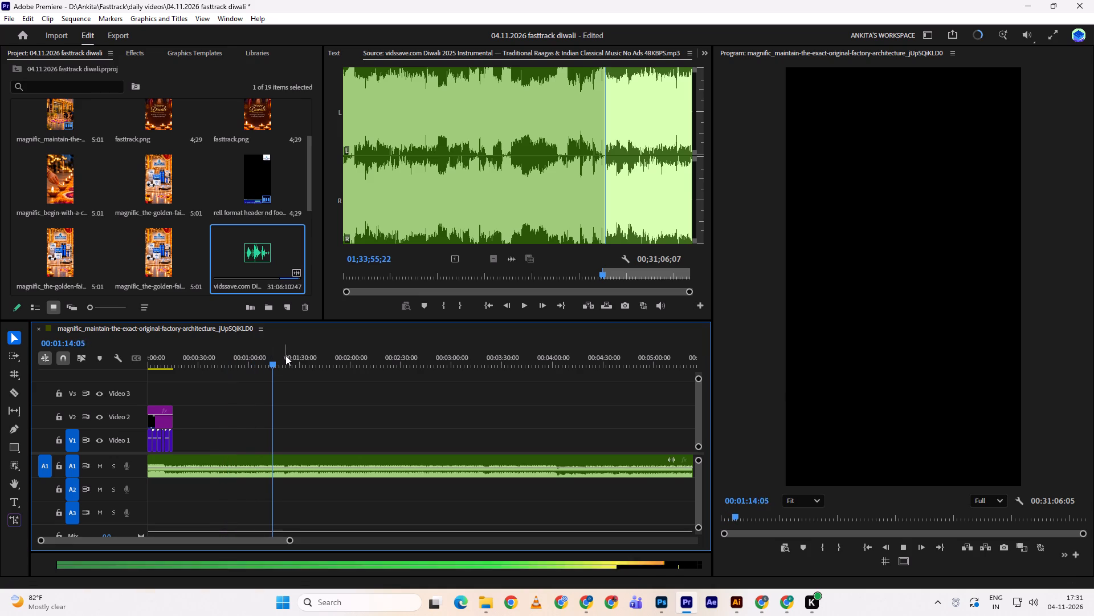
left_click(285, 355)
key("space")
left_click(296, 359)
key("space")
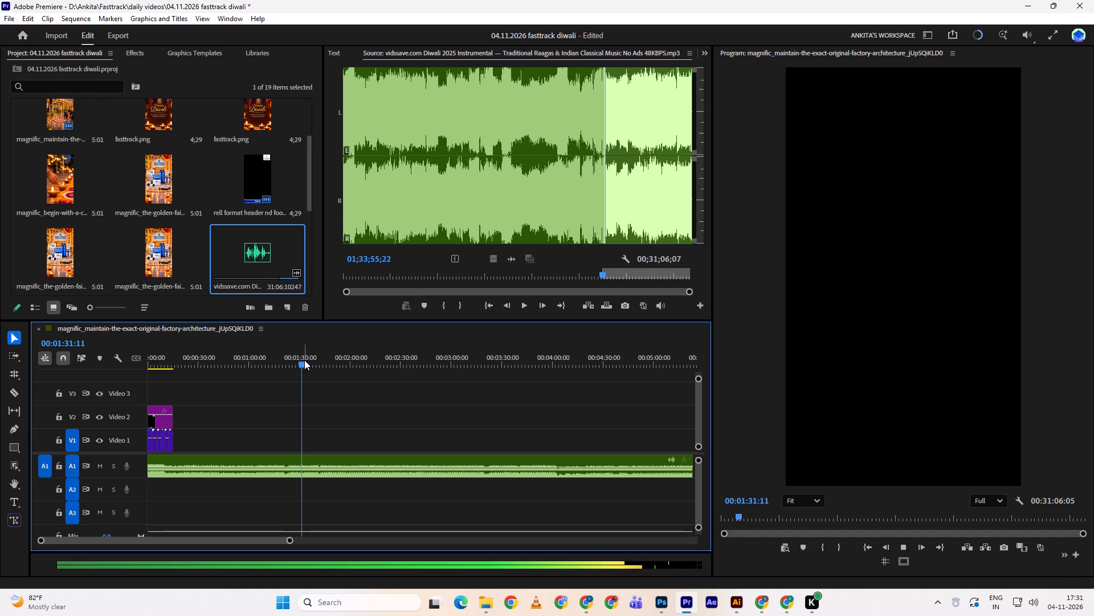
left_click_drag(304, 360, 329, 357)
left_click(329, 357)
key("space")
left_click_drag(330, 357, 349, 352)
left_click(349, 352)
key("space")
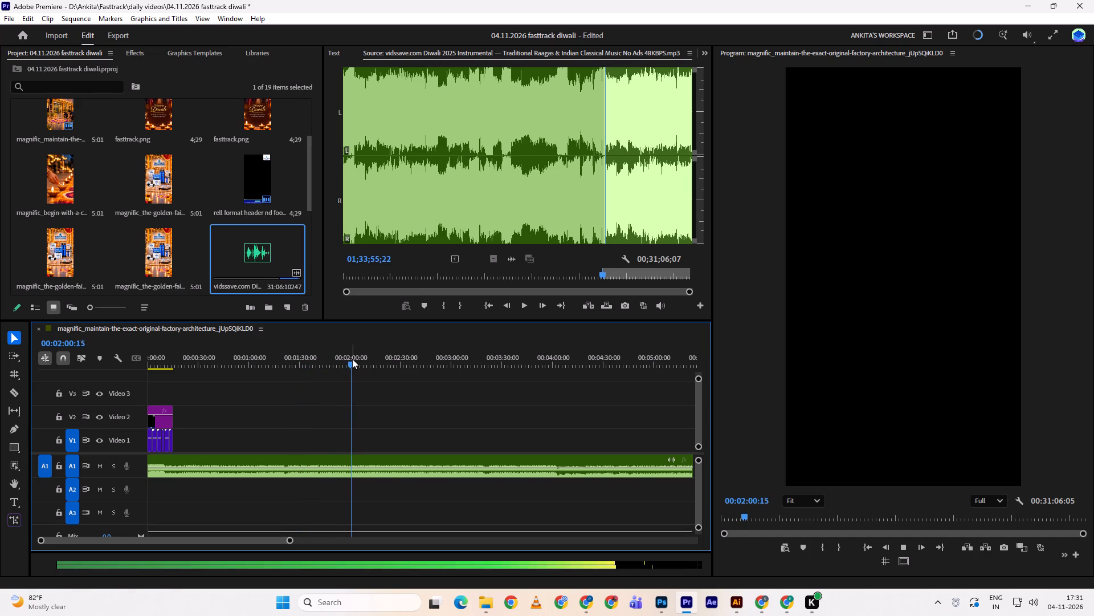
Split the A1 music clip at 00:01:21:01 and remove the portion before the cut.
left_click_drag(352, 359, 292, 359)
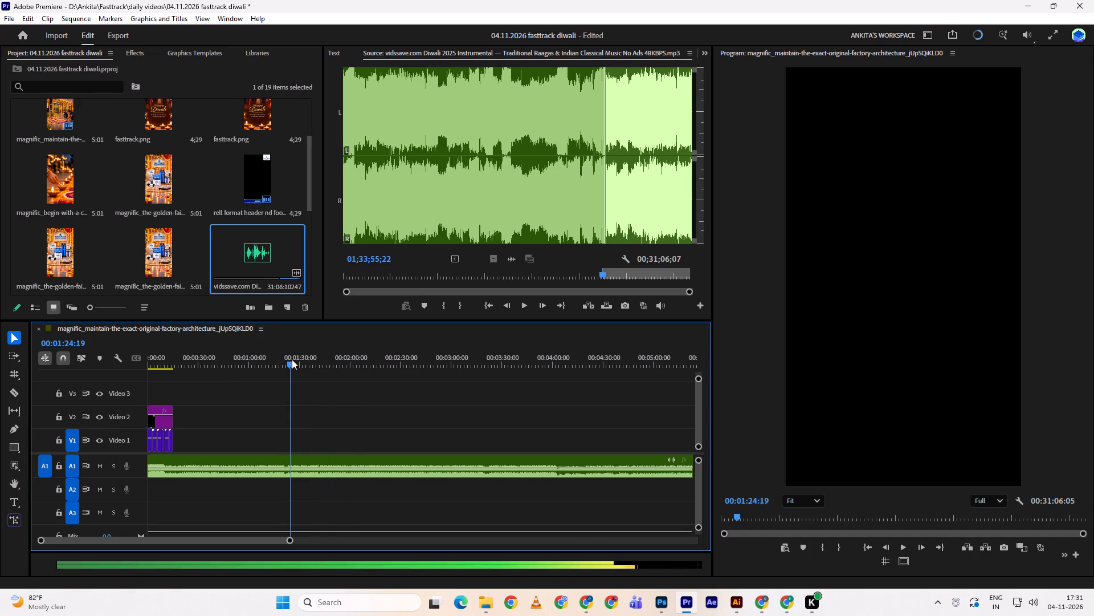
left_click_drag(292, 359, 290, 360)
scroll(279, 451, "up", 14, "alt")
left_click_drag(303, 362, 290, 360)
key("space")
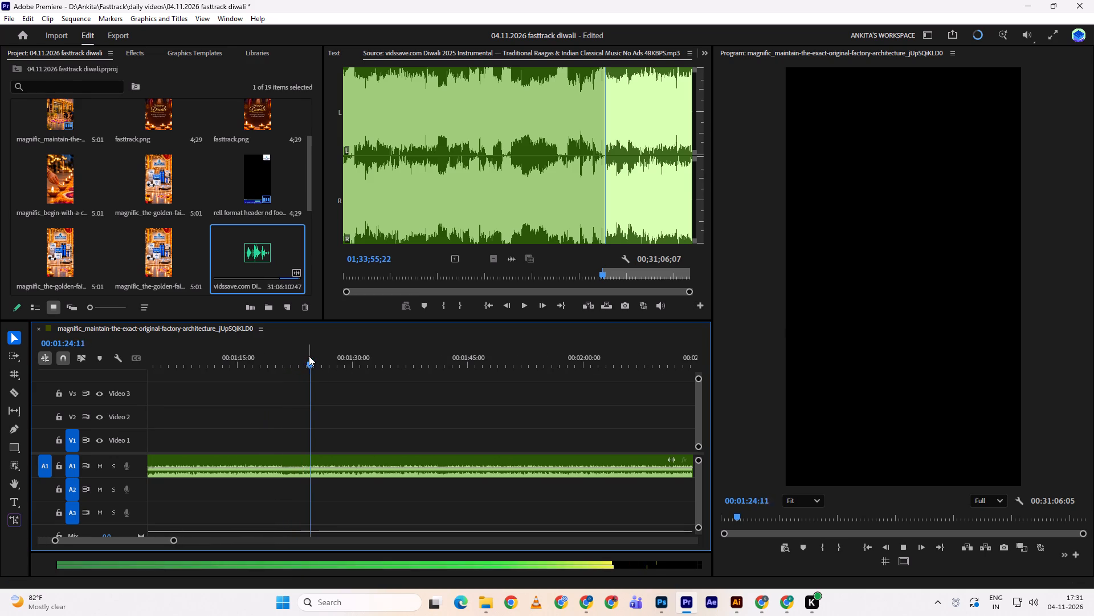
left_click_drag(301, 353, 285, 351)
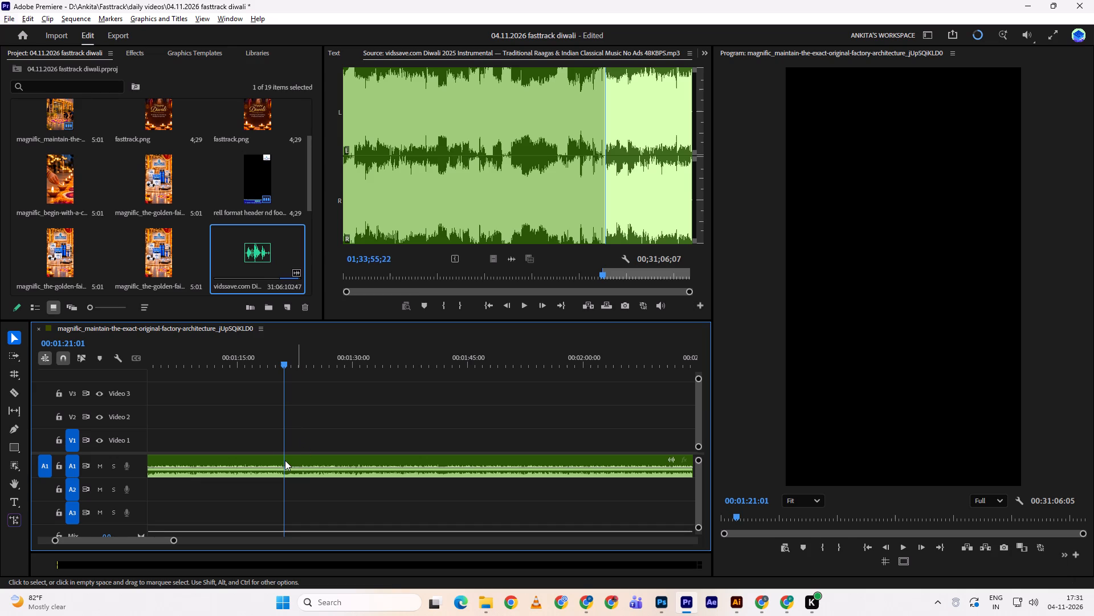
key("c")
left_click(304, 436)
key("c")
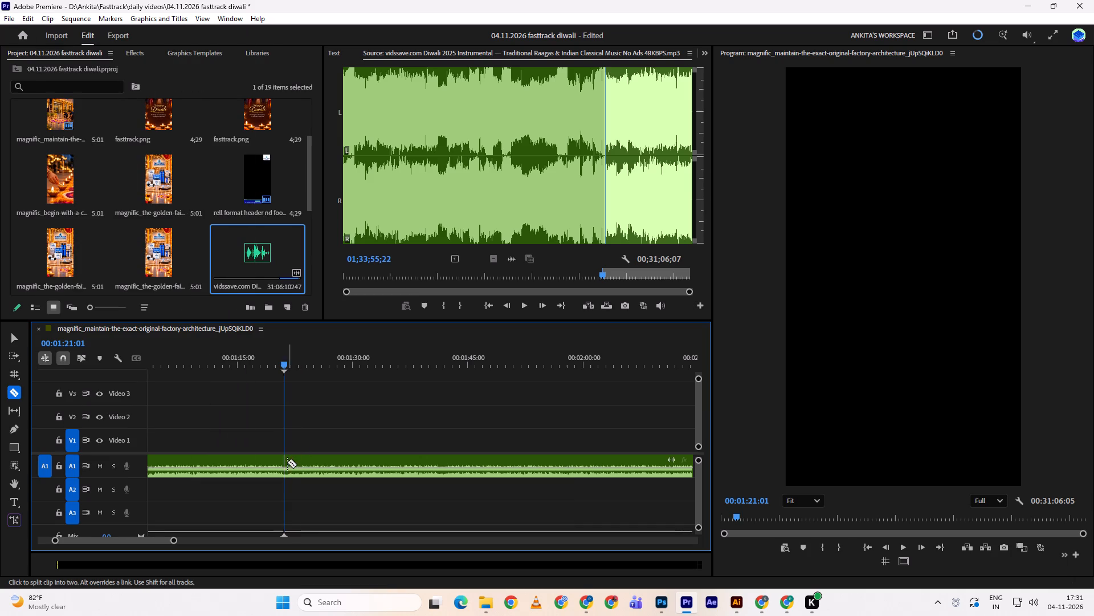
left_click(285, 461)
key("v")
left_click(227, 454)
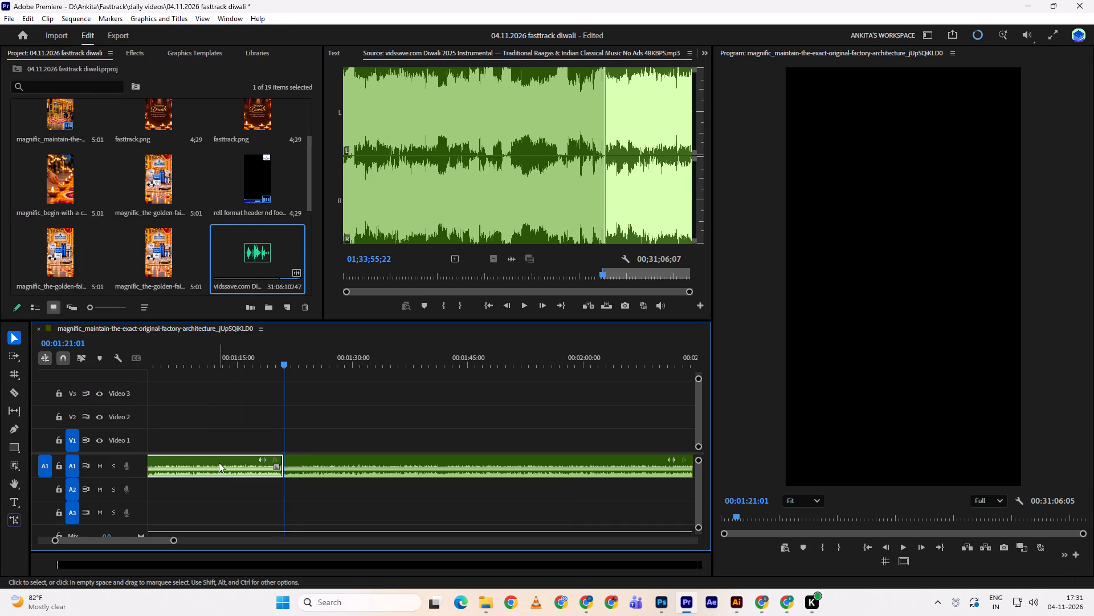
left_click(219, 462)
key("d")
Move the remaining music clip on A1 back to the very start of the sequence.
left_click_drag(316, 458, 21, 468)
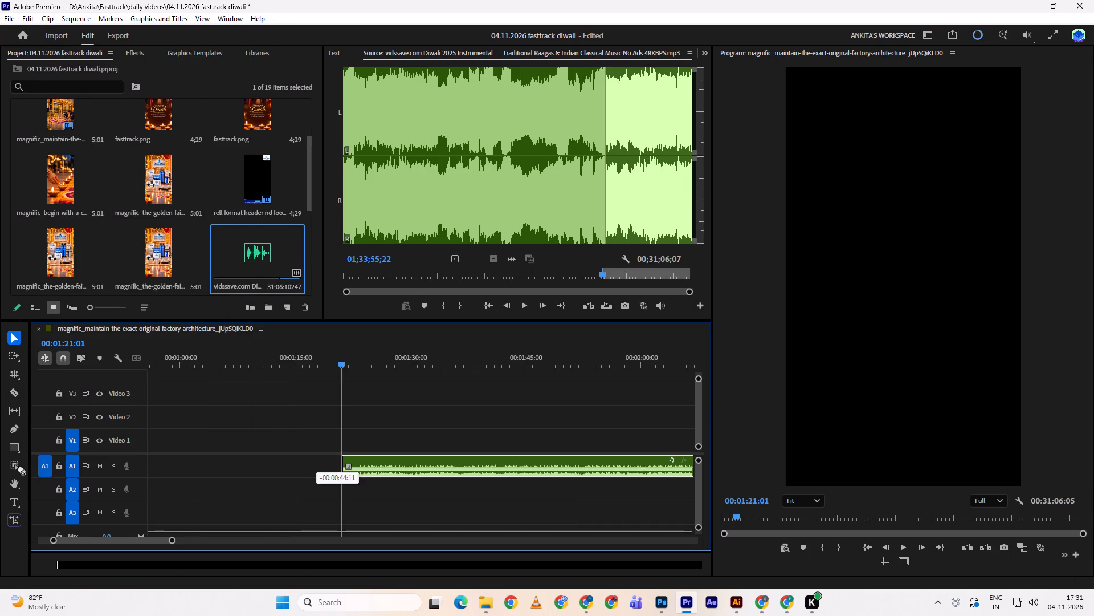
left_click_drag(21, 468, 182, 464)
scroll(182, 464, "up", 11)
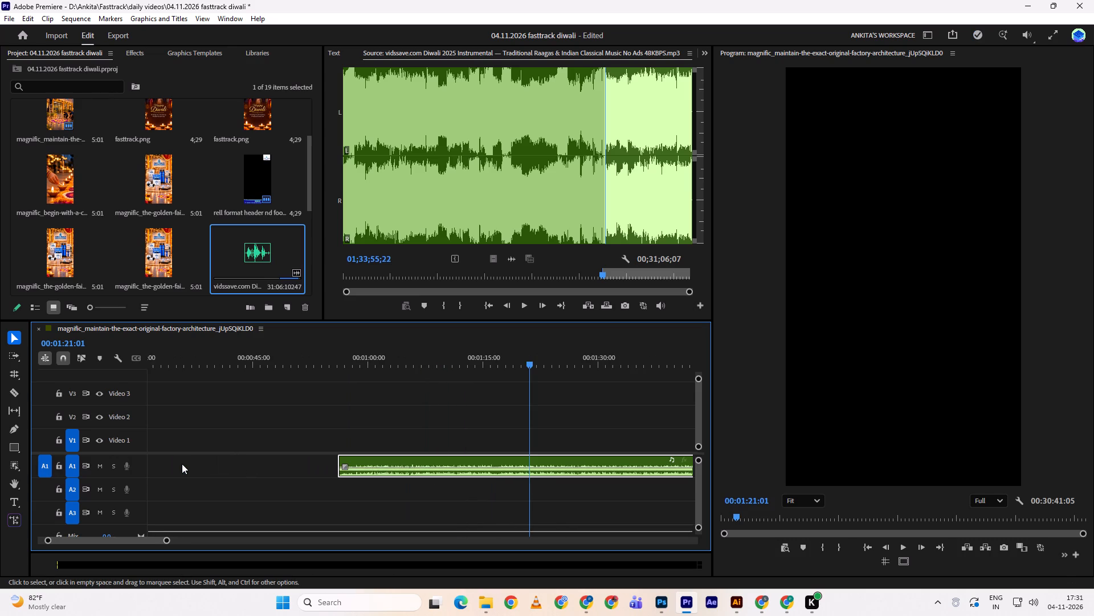
left_click_drag(383, 459, 181, 472)
scroll(183, 469, "up", 6)
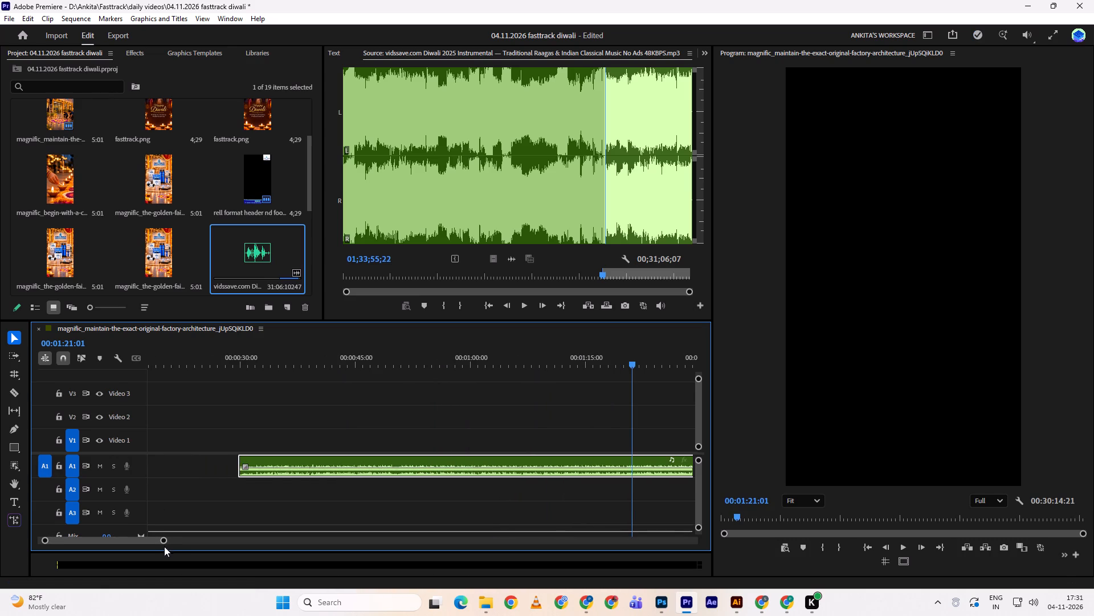
left_click_drag(165, 539, 251, 536)
left_click_drag(295, 457, 165, 464)
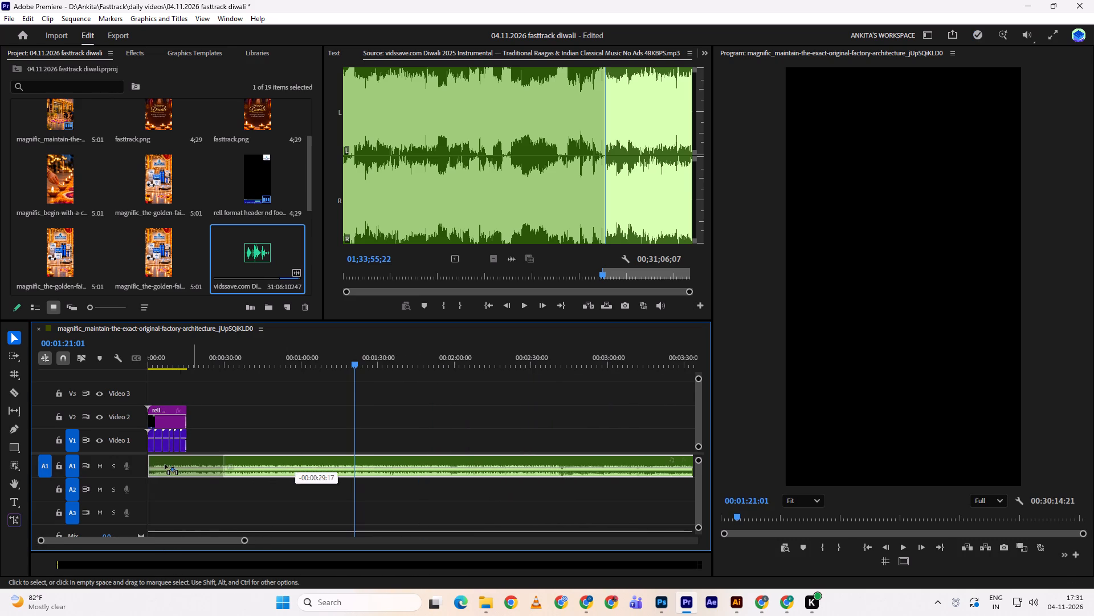
left_click_drag(165, 464, 152, 468)
scroll(155, 467, "up", 5)
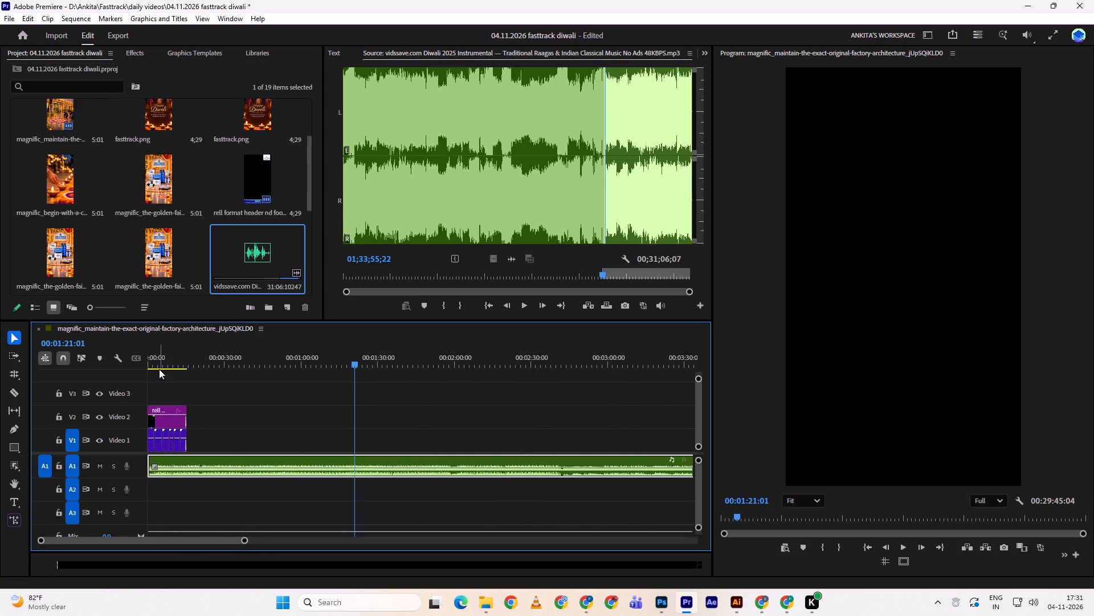
Play the sequence from its beginning to check how the repositioned music fits the clips.
left_click(155, 366)
left_click_drag(243, 540, 89, 542)
left_click_drag(88, 540, 115, 542)
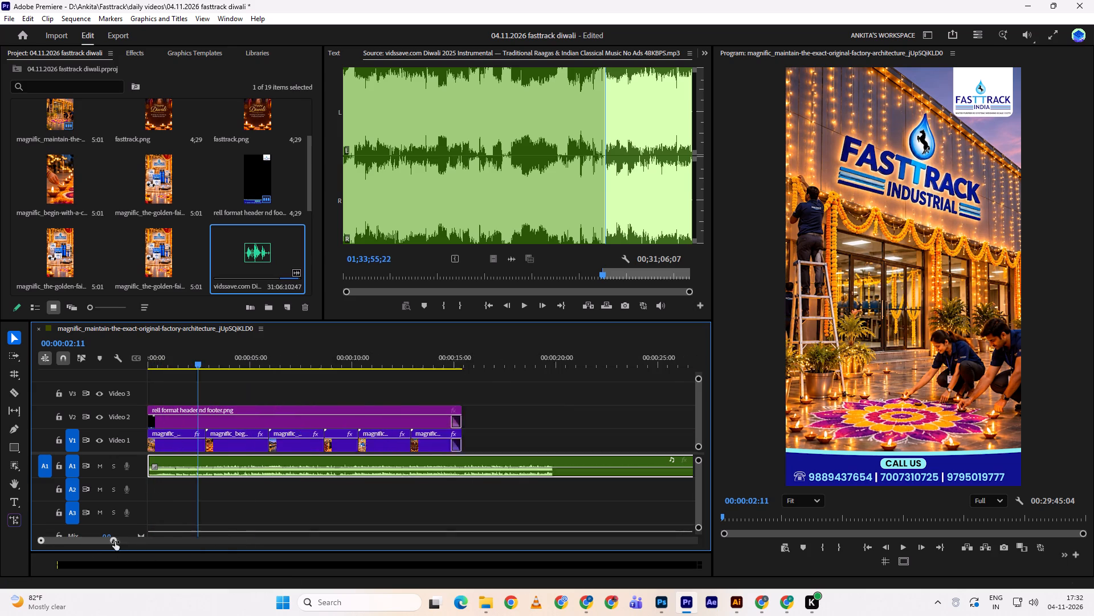
left_click_drag(115, 542, 119, 542)
left_click_drag(179, 361, 119, 373)
left_click(119, 373)
key("space")
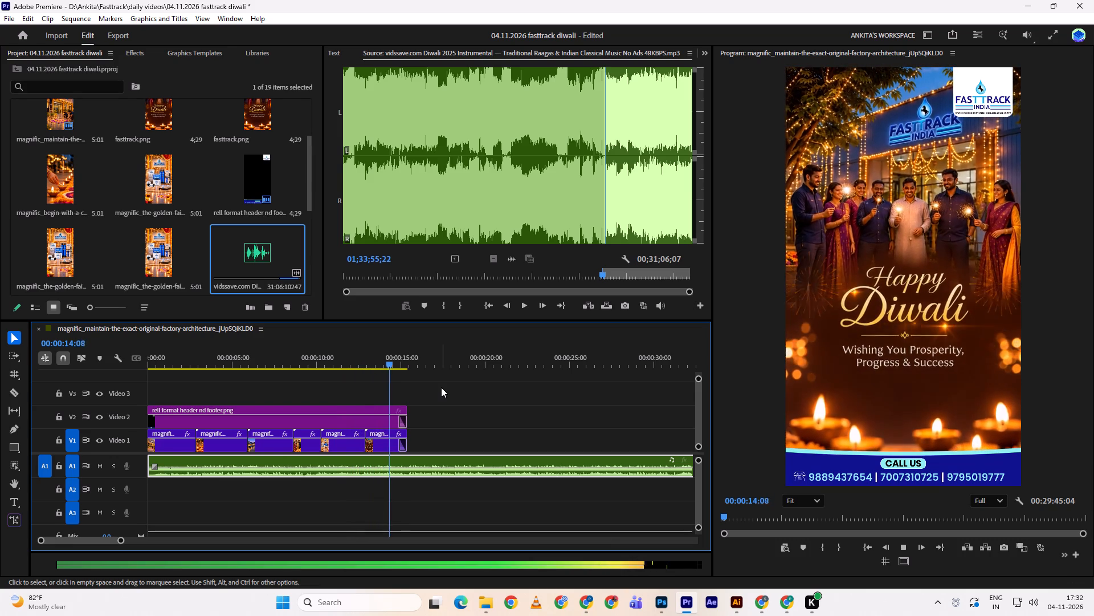
Shift the last two Video 1 clips together about one second later, leaving a gap after the fourth clip.
left_click_drag(337, 345, 313, 352)
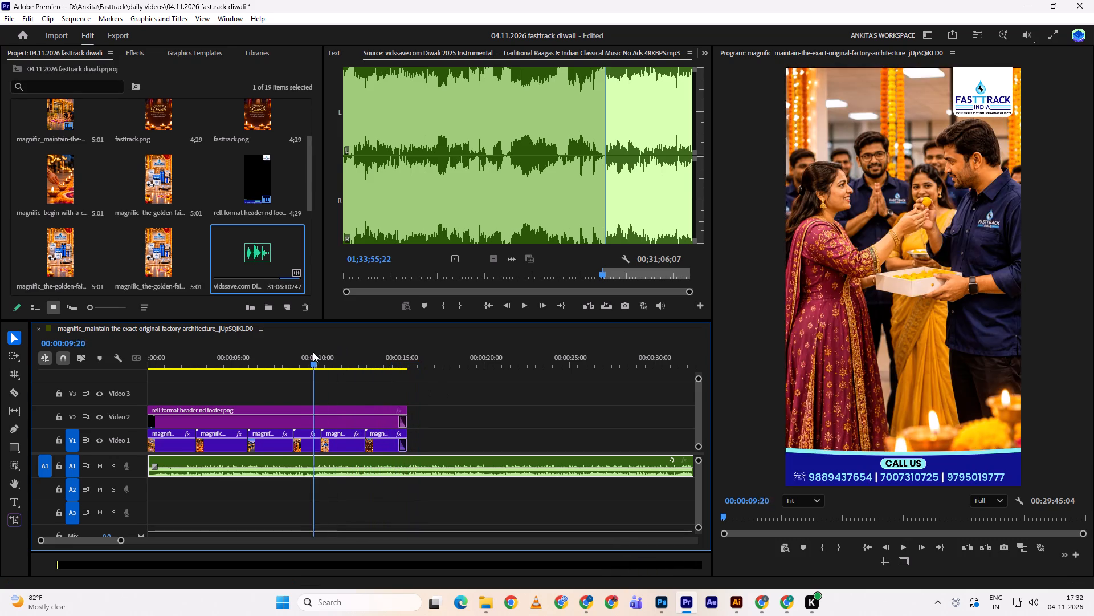
left_click_drag(313, 352, 306, 352)
left_click_drag(450, 438, 322, 448)
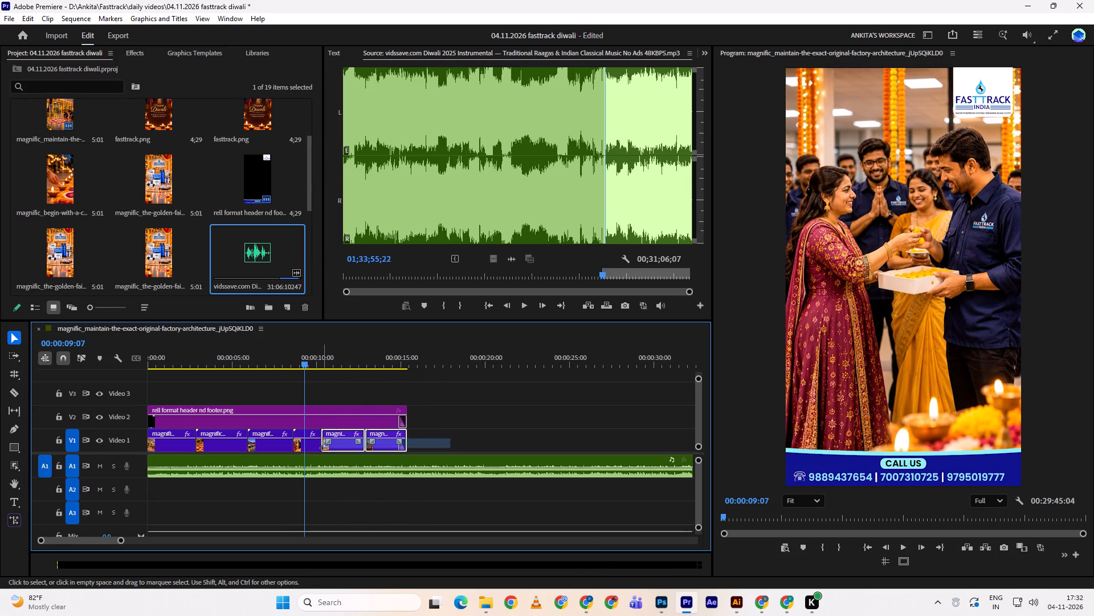
left_click_drag(322, 448, 332, 442)
left_click(332, 442)
left_click_drag(336, 446, 354, 445)
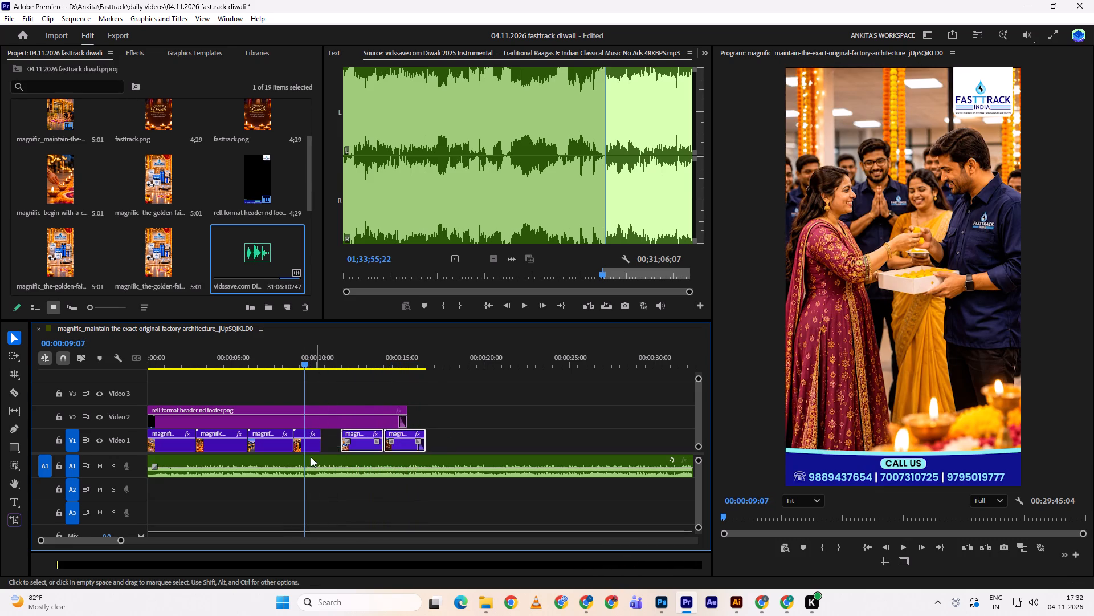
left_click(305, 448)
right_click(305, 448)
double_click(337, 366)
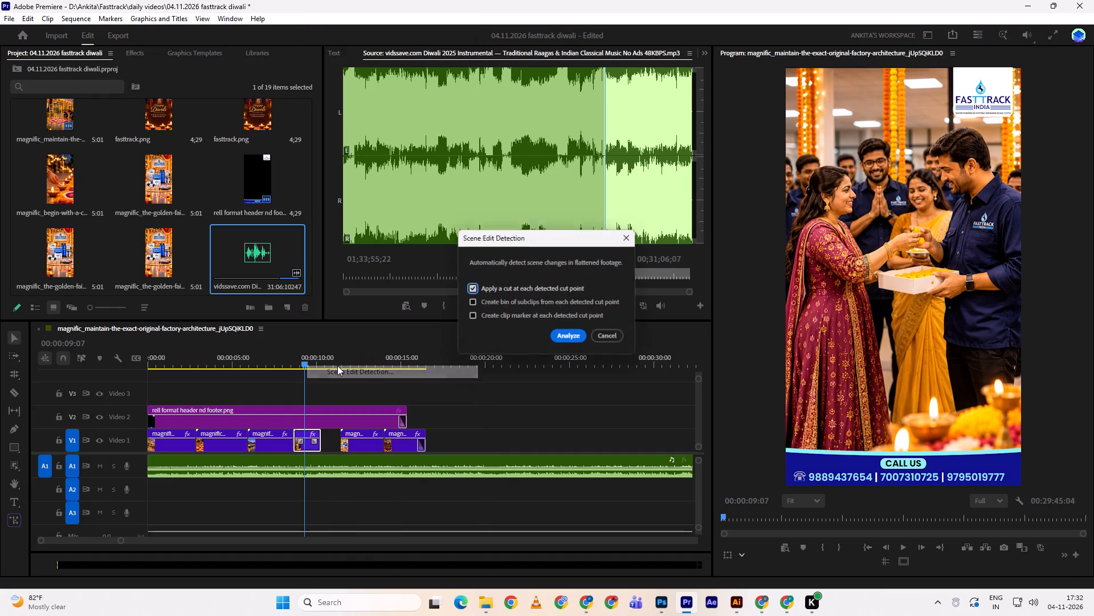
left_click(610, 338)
Set the speed of the fourth Video 1 clip, the sweets-sharing scene, to 180%.
right_click(307, 443)
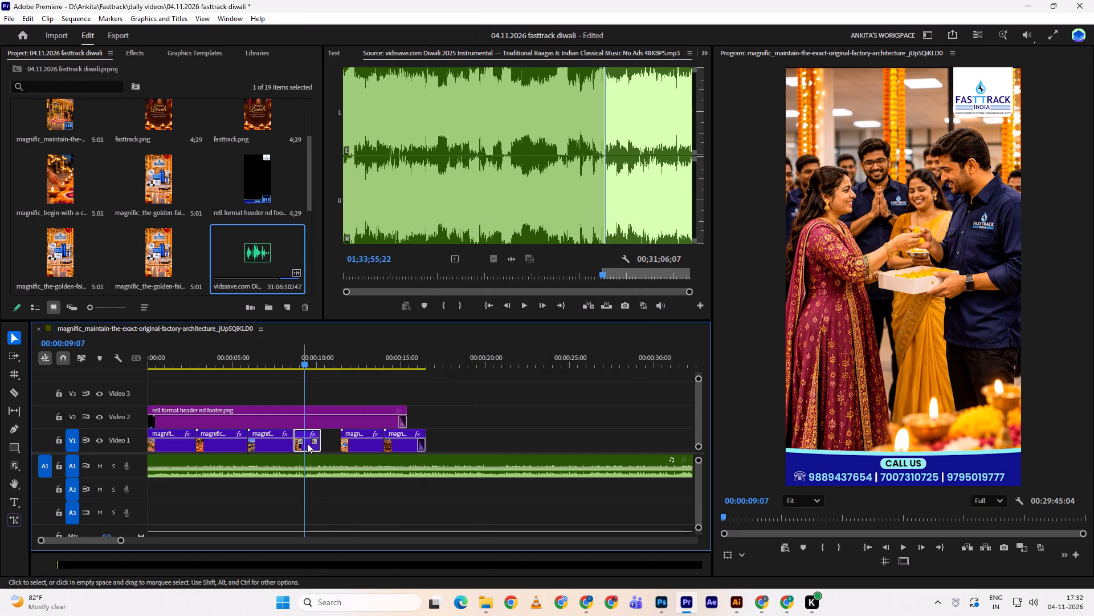
left_click(361, 356)
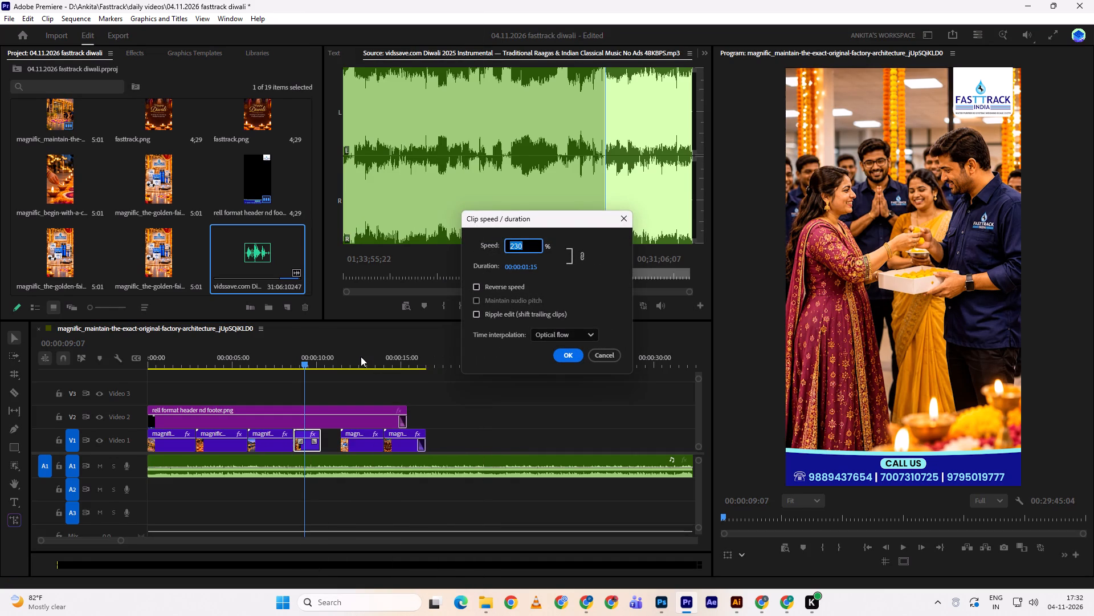
type("180")
left_click(570, 359)
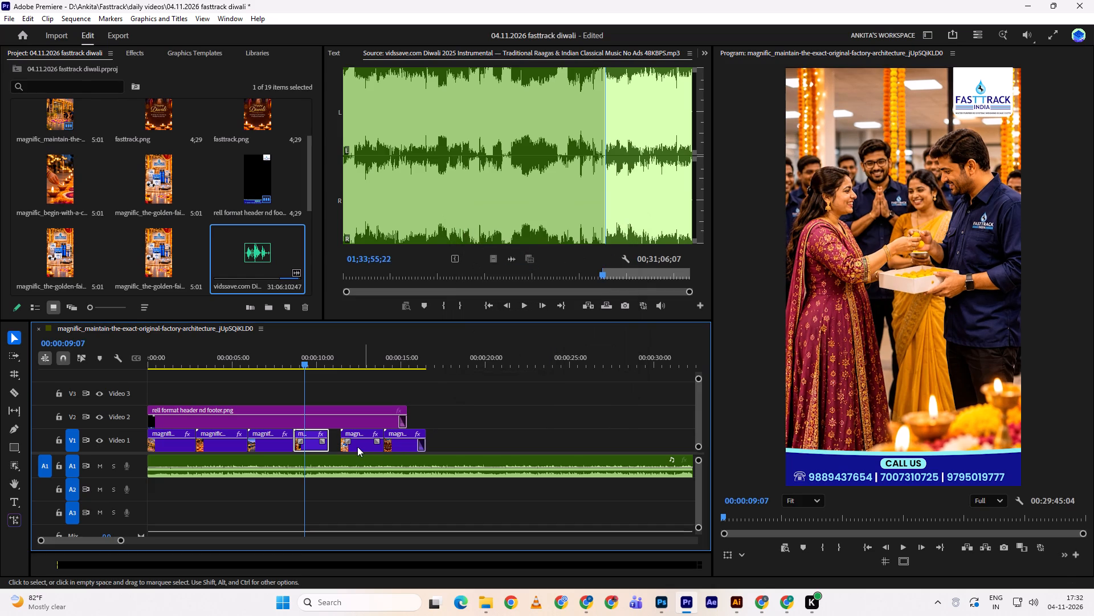
Close the gaps on Video 1 by butting the fifth clip against the fourth and the last clip against the fifth.
left_click_drag(358, 446, 348, 445)
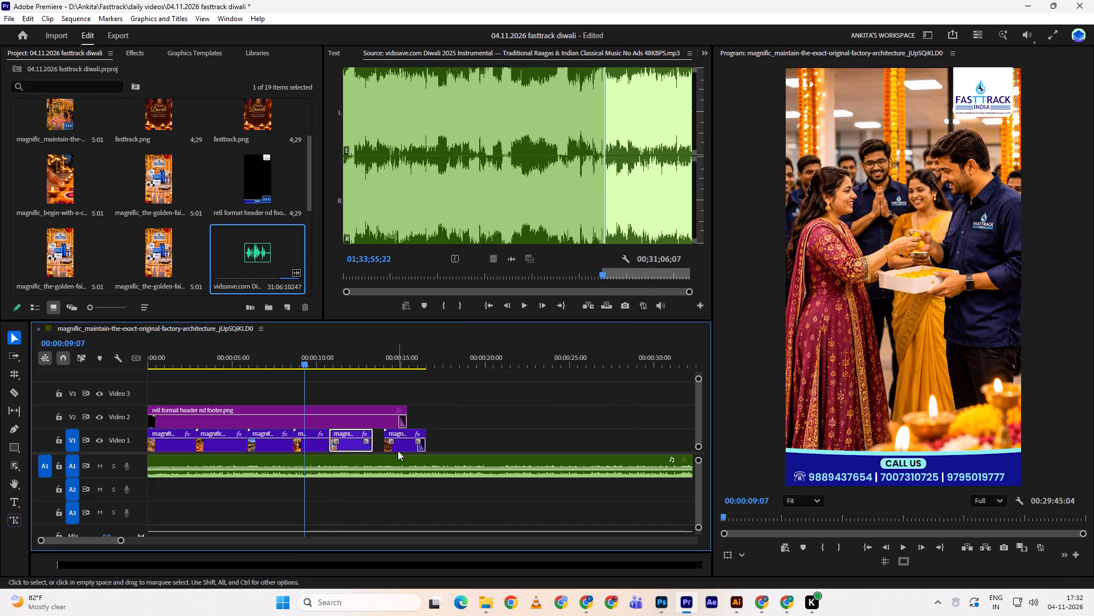
left_click_drag(398, 451, 391, 447)
left_click(391, 448)
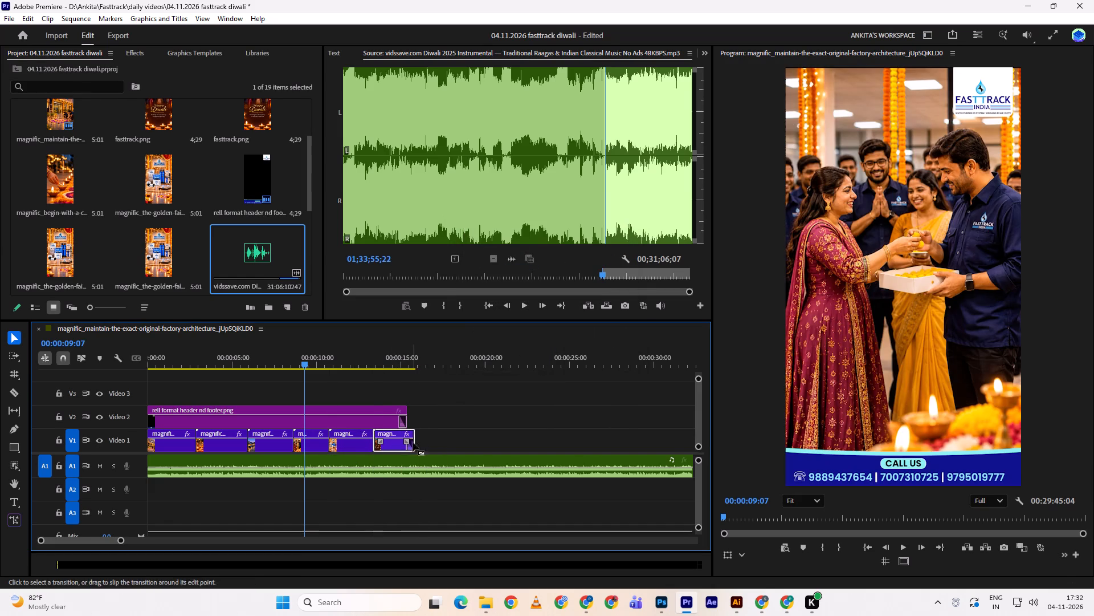
Adjust the end of the last Video 1 clip, the Happy Diwali scene, to about 00:00:16:06.
left_click_drag(416, 439, 407, 439)
key("space")
key("space")
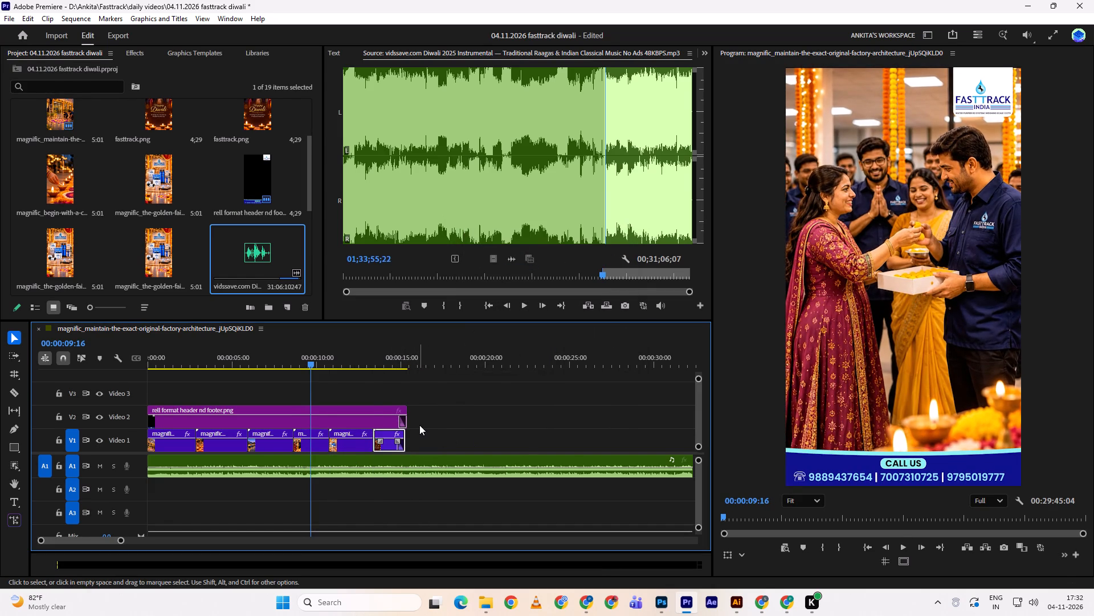
left_click_drag(409, 436, 426, 437)
key("space")
Extend the header and footer overlay on Video 2 to the end of the last Video 1 clip and play the ending.
left_click_drag(406, 362, 422, 358)
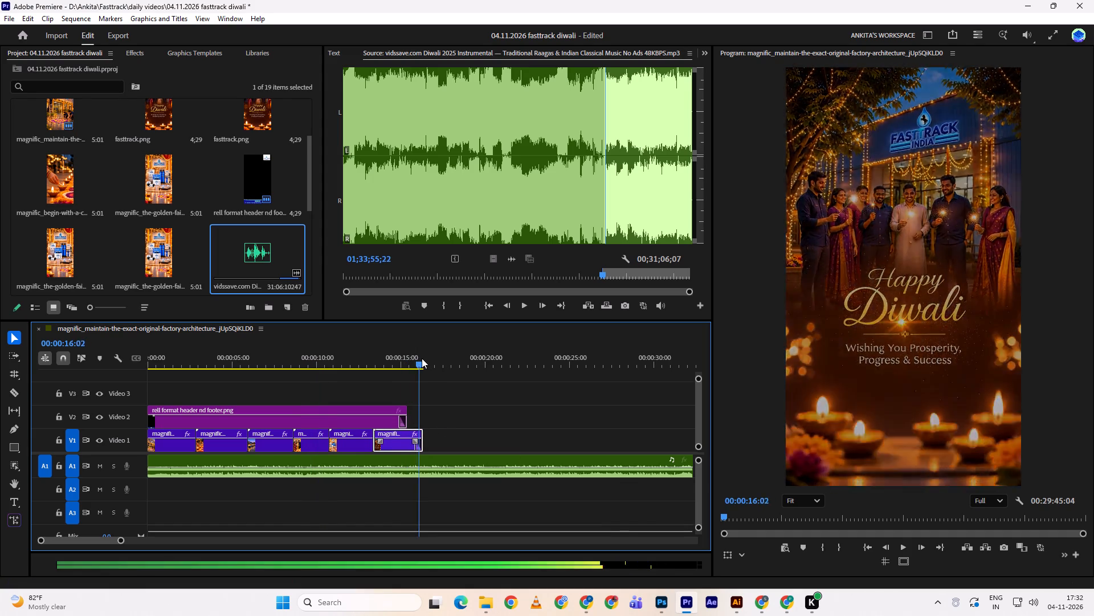
left_click_drag(422, 358, 418, 361)
left_click(418, 361)
left_click_drag(407, 414, 417, 414)
left_click_drag(407, 410, 427, 408)
key("space")
left_click_drag(420, 368, 382, 374)
key("space")
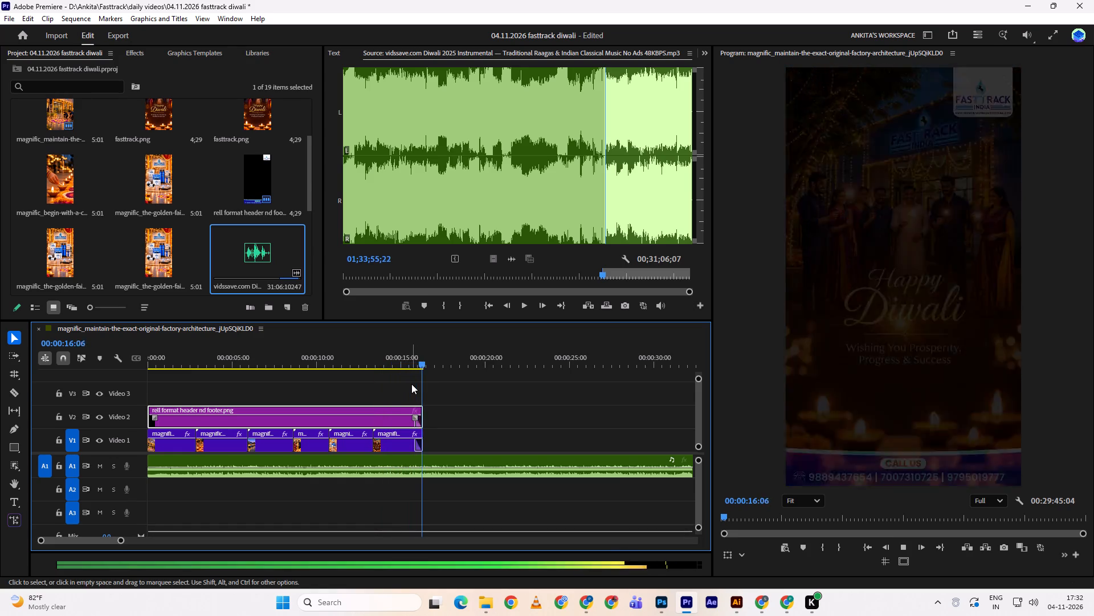
Trim the ends of the last Video 1 clip and the header and footer overlay together to about 00:00:15:22.
left_click_drag(439, 361, 418, 363)
left_click(418, 363)
left_click_drag(441, 415, 419, 436)
left_click_drag(424, 427, 422, 425)
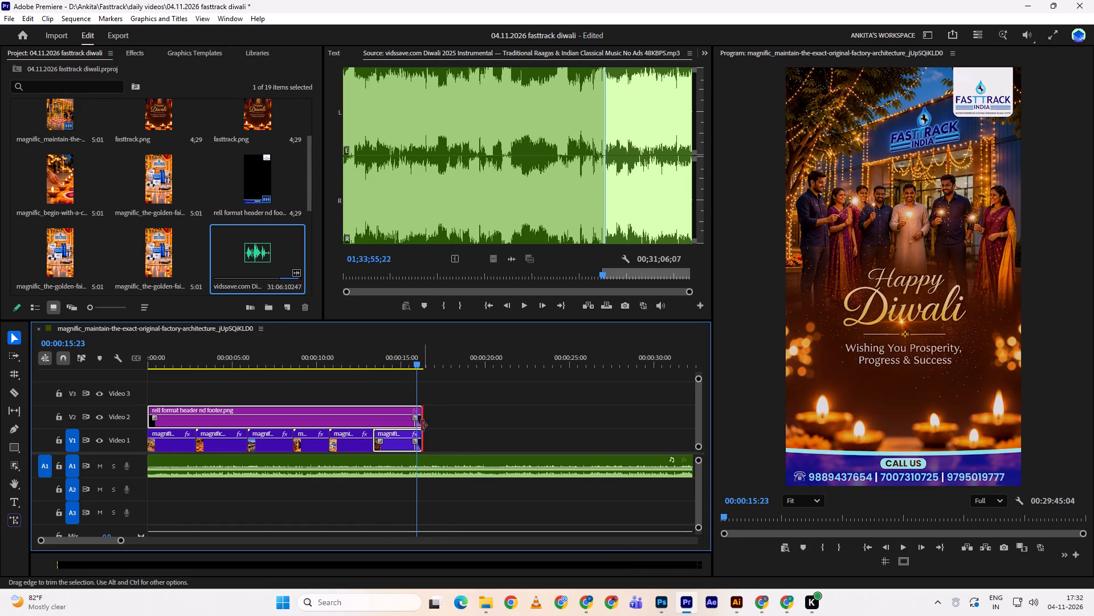
left_click_drag(422, 425, 419, 425)
Play the ending in short bursts from about 00:00:13:20 to check the fade-out against the music.
left_click(414, 375)
key("space")
left_click_drag(420, 366, 381, 375)
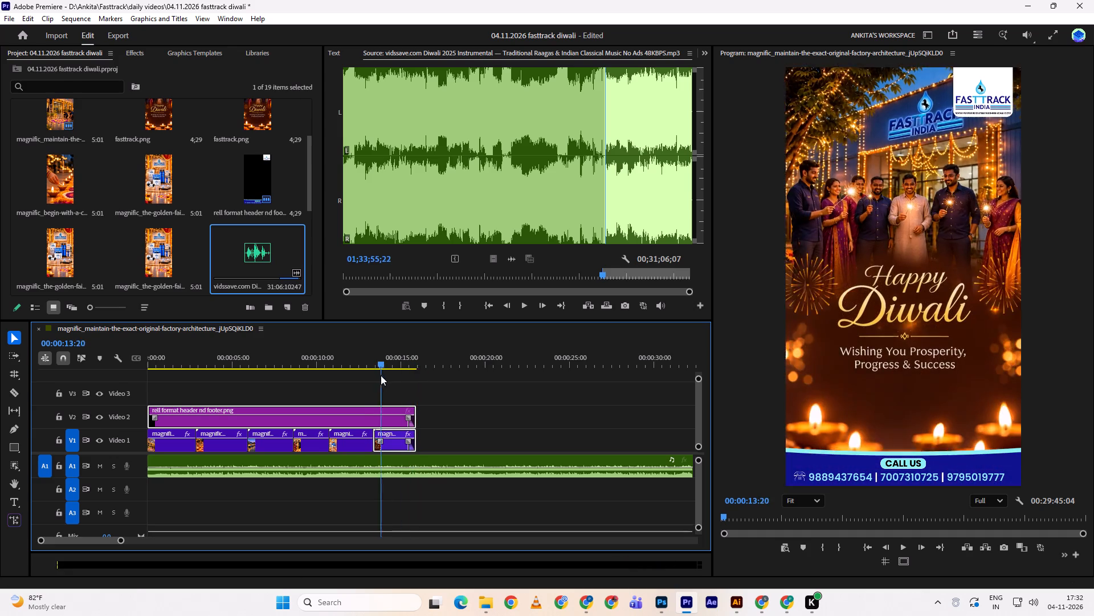
left_click_drag(381, 375, 378, 375)
key("space")
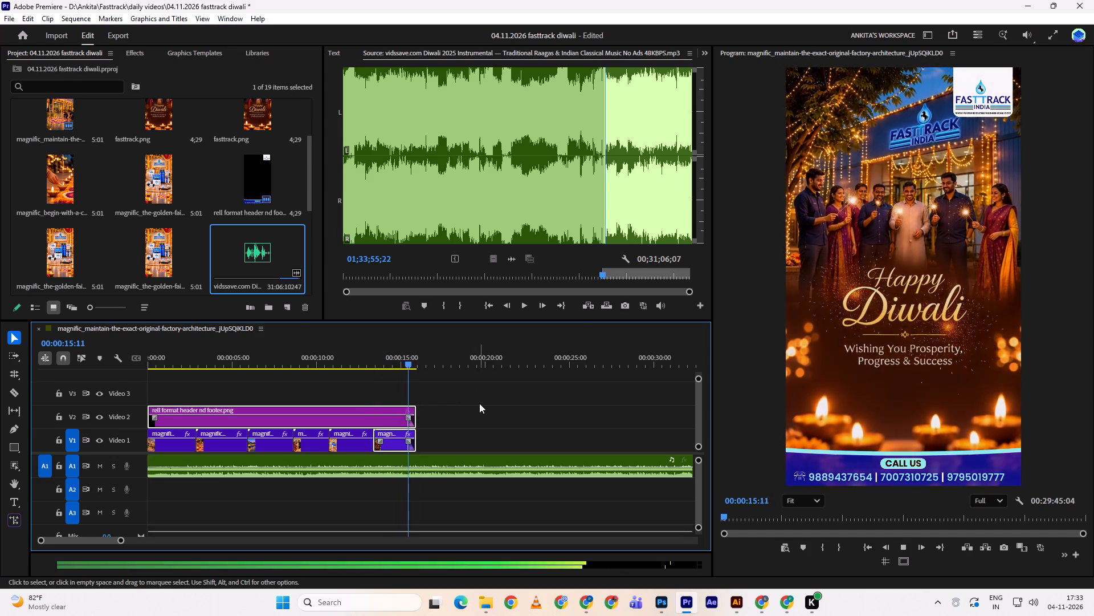
key("space")
key("space")
key("space")
key("space")
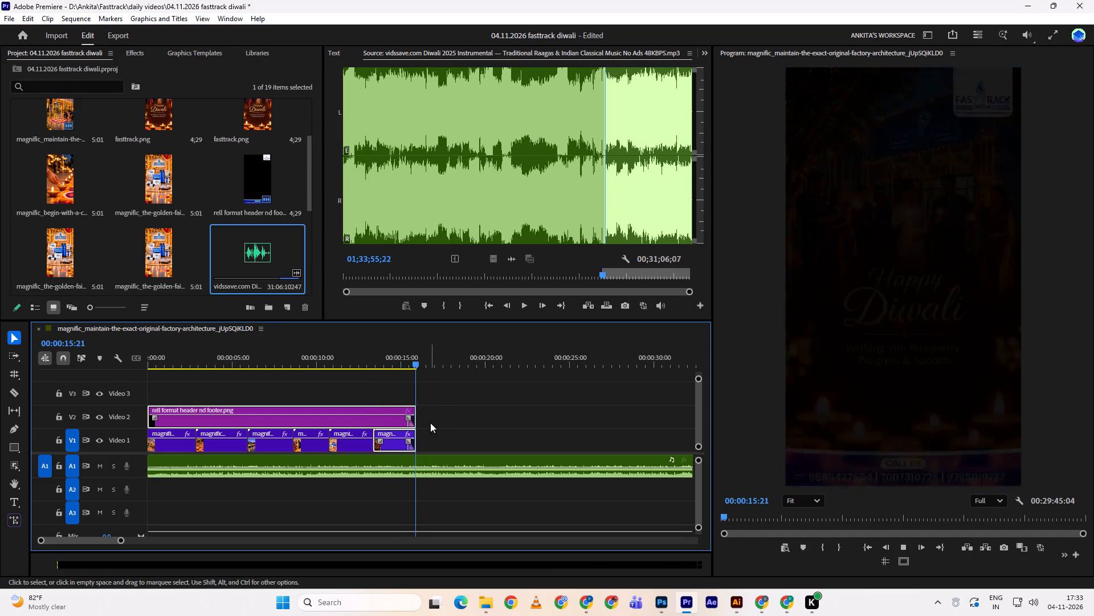
key("space")
Extend the ends of the last Video 1 clip and the overlay together to about 00:00:16:04 and replay the ending.
left_click_drag(421, 424, 426, 424)
key("space")
key("space")
left_click_drag(421, 428, 428, 428)
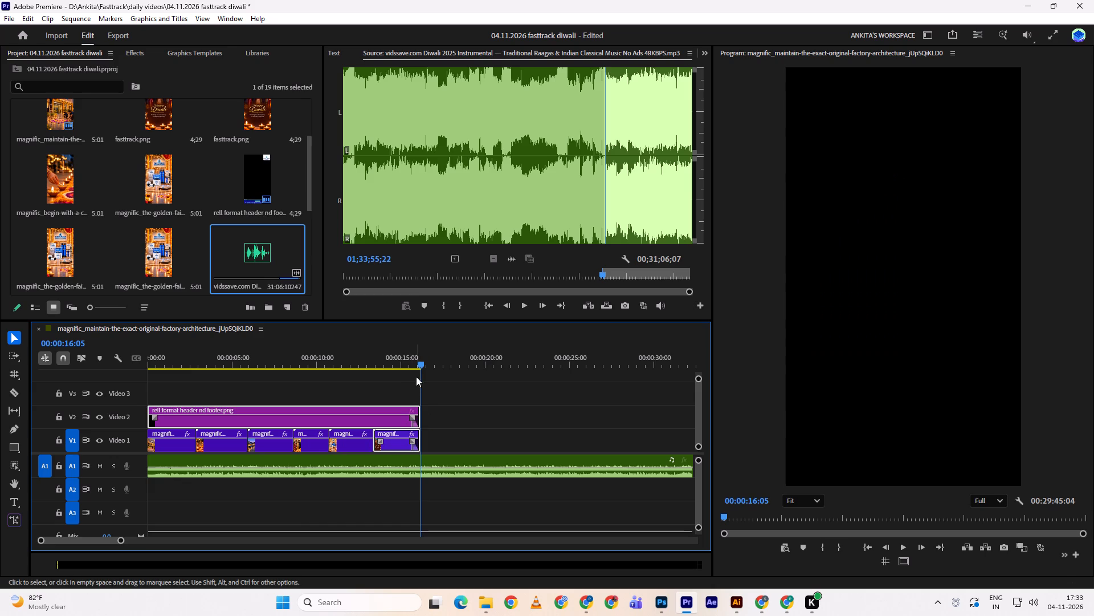
left_click_drag(416, 376, 411, 375)
double_click(407, 366)
key("space")
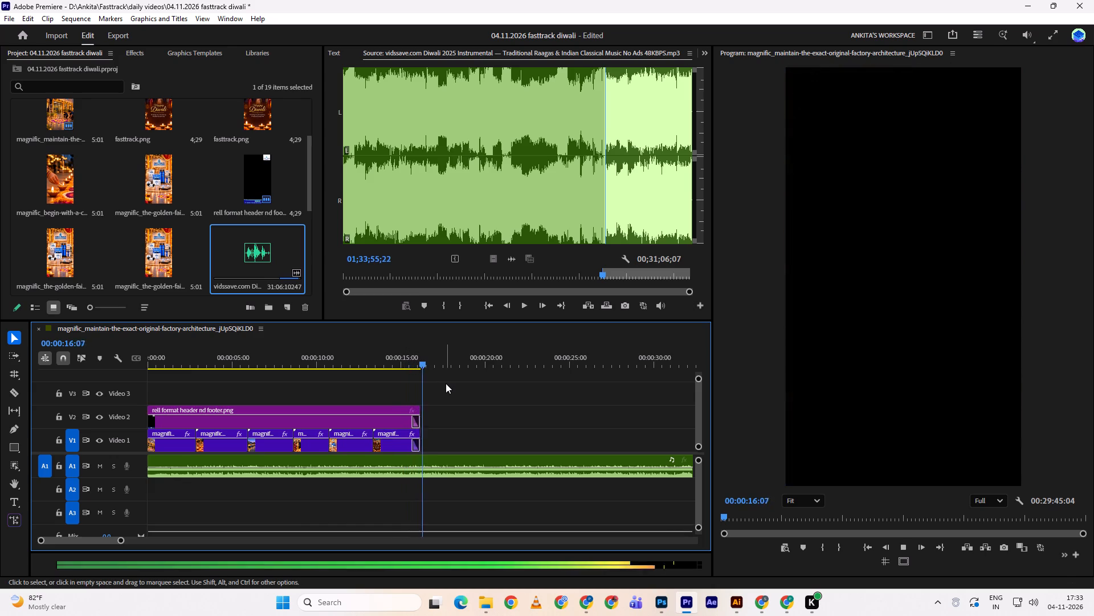
Play the sequence from the beginning with the music through to the product display clip.
left_click_drag(425, 354, 93, 374)
left_click(93, 374)
key("space")
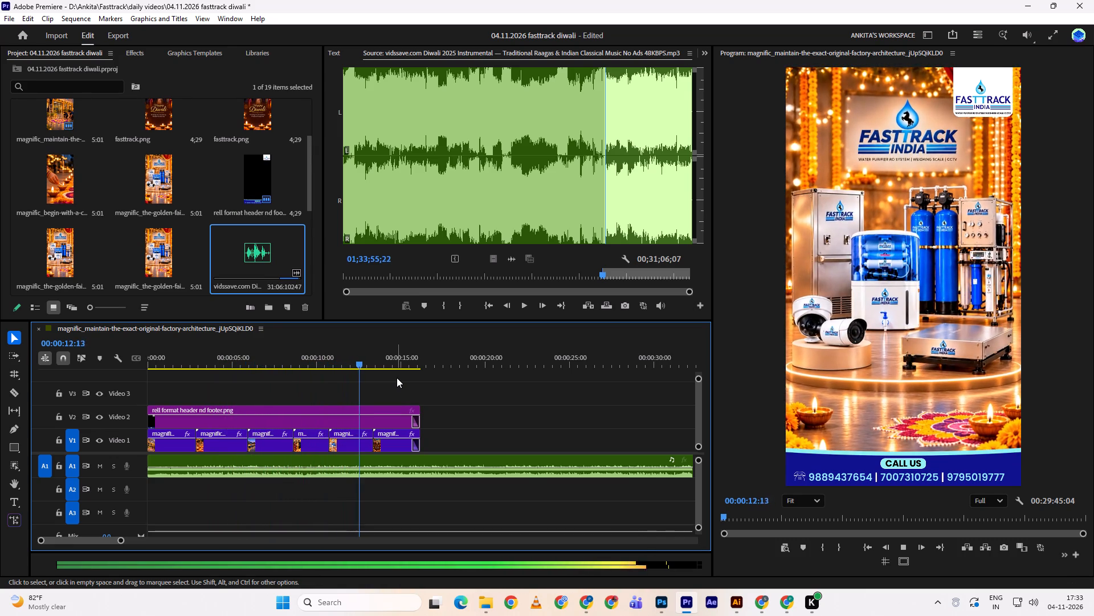
Keyframe the Scale of the fifth Video 1 clip, the product display, from 150 at its start to 153 at its end.
left_click_drag(369, 358, 342, 364)
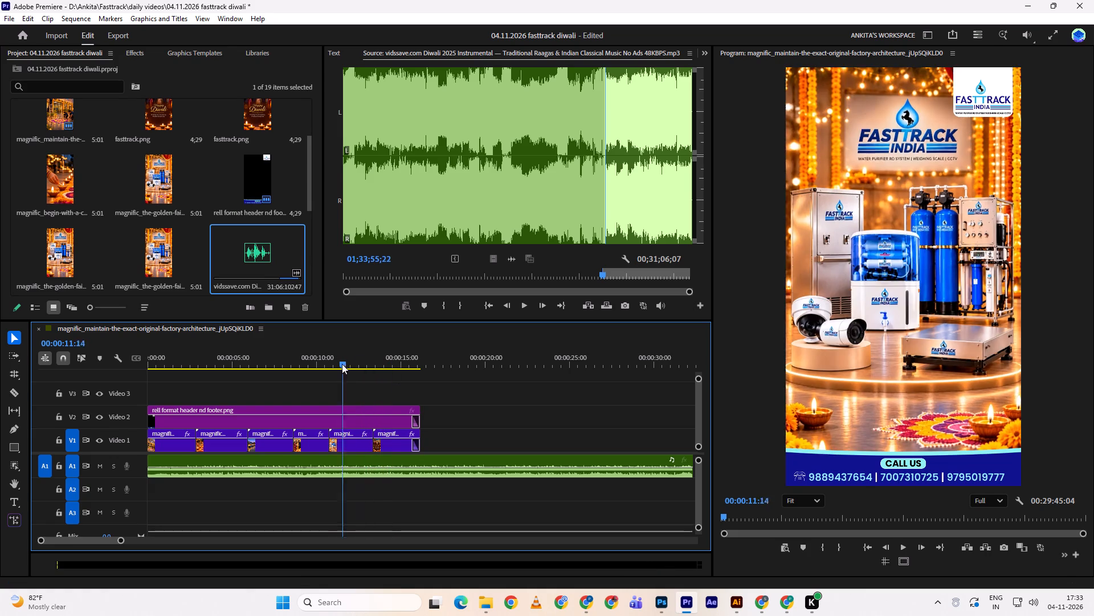
left_click_drag(342, 364, 340, 364)
left_click(339, 364)
left_click(331, 447)
left_click(346, 444)
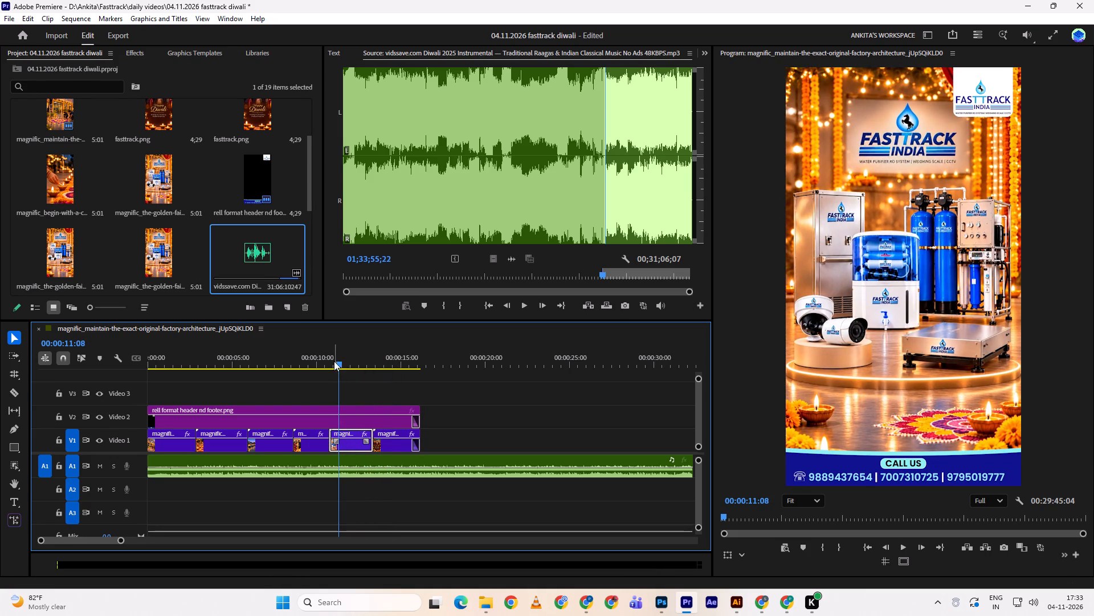
left_click(334, 359, "shift")
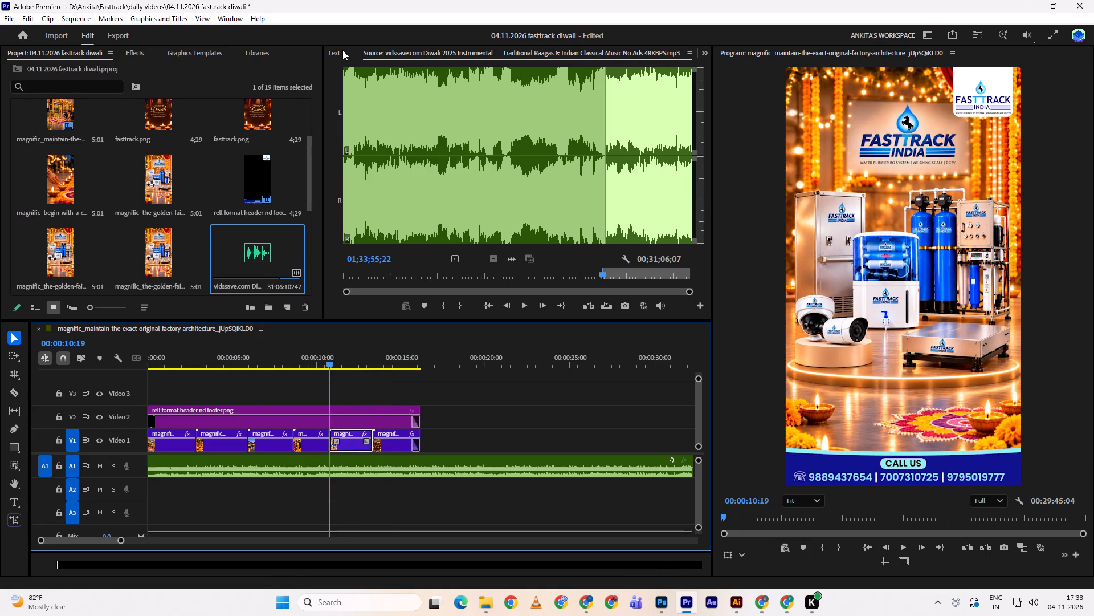
left_click(330, 52)
left_click(332, 52)
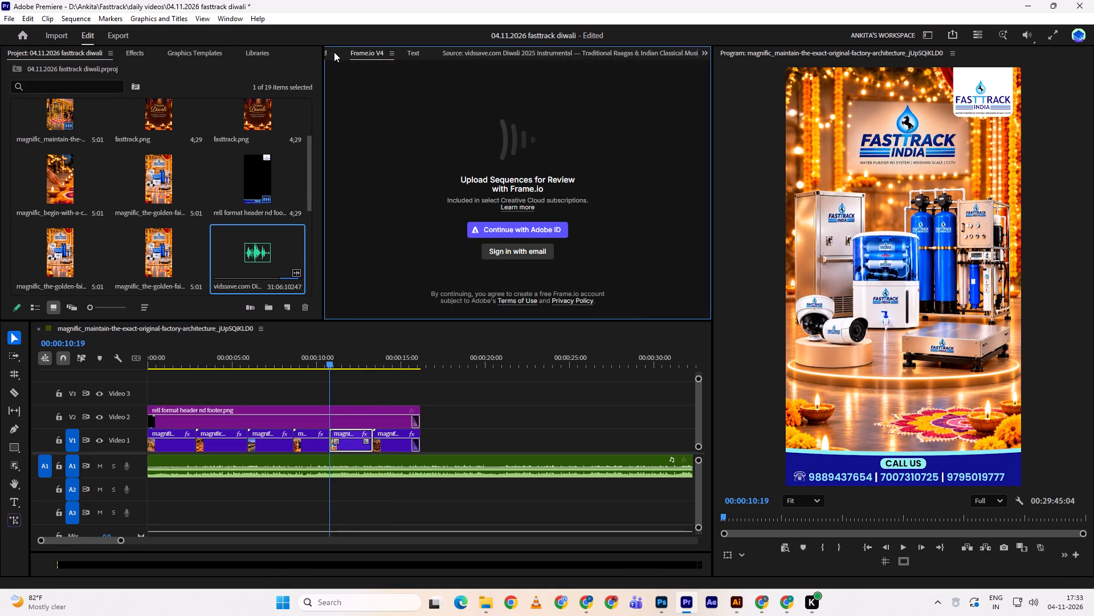
left_click(334, 52)
left_click(334, 52)
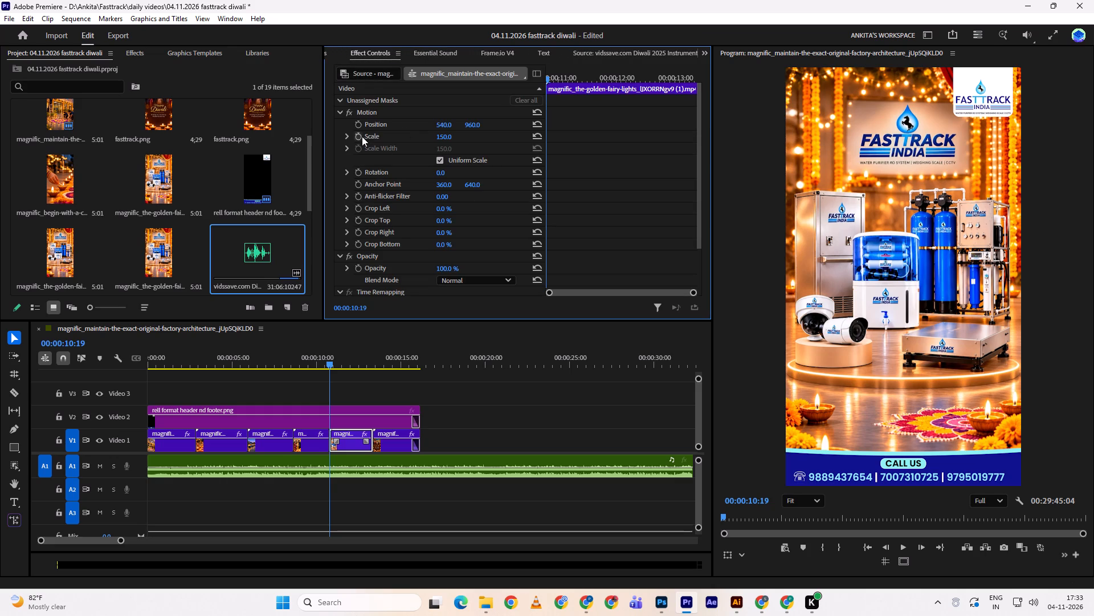
double_click(358, 135)
left_click_drag(558, 74, 843, 79)
left_click_drag(667, 78, 418, 86)
left_click(362, 136)
left_click_drag(566, 74, 881, 80)
left_click(441, 136)
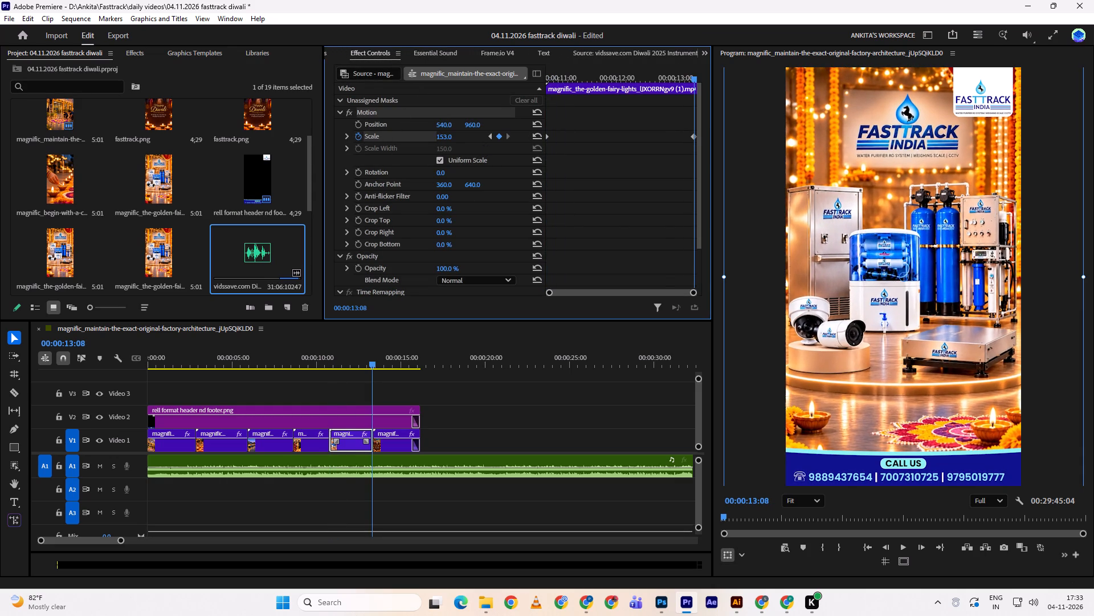
left_click(452, 135)
Play from the start of the product display clip to check its zoom and hear the music past the video's end.
left_click(338, 360)
left_click(334, 360)
left_click_drag(334, 360, 328, 355)
left_click(328, 355)
left_click(329, 359)
key("space")
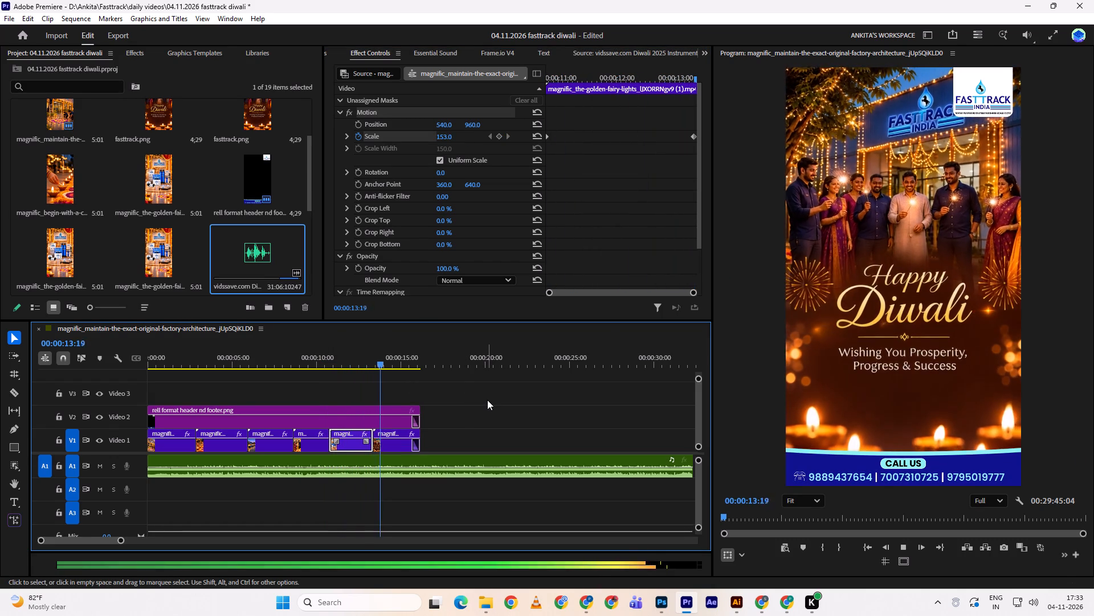
left_click(487, 400)
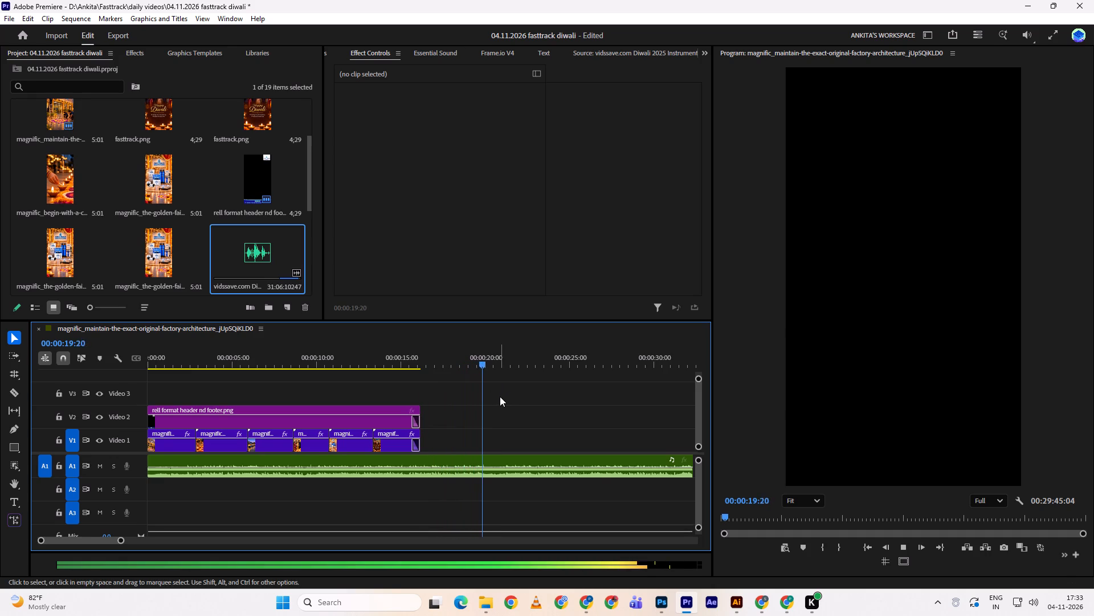
scroll(500, 396, "down", 4)
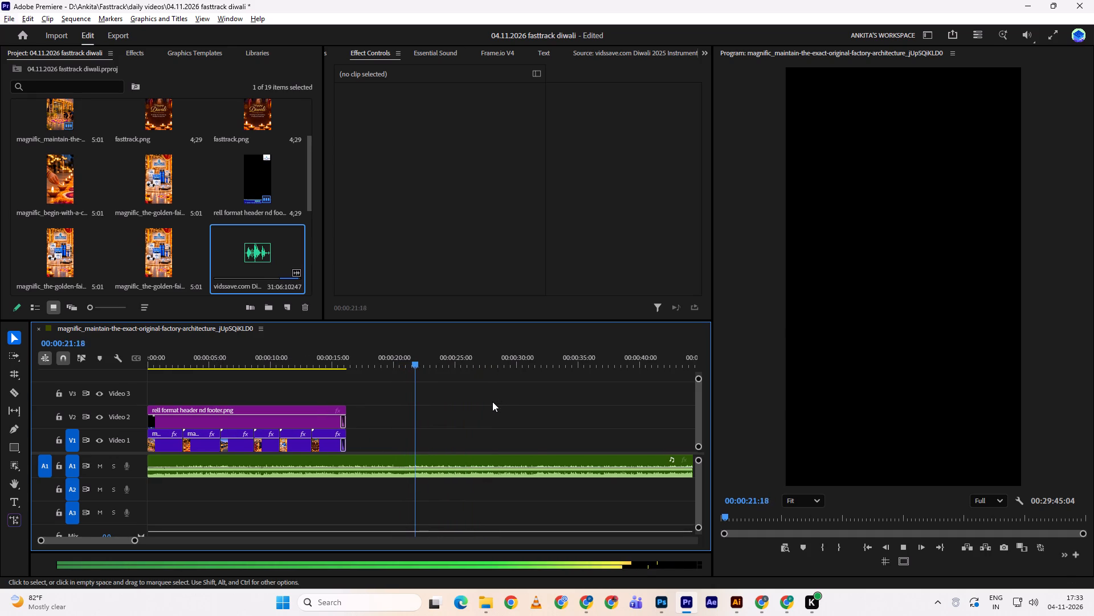
scroll(492, 402, "up", 3)
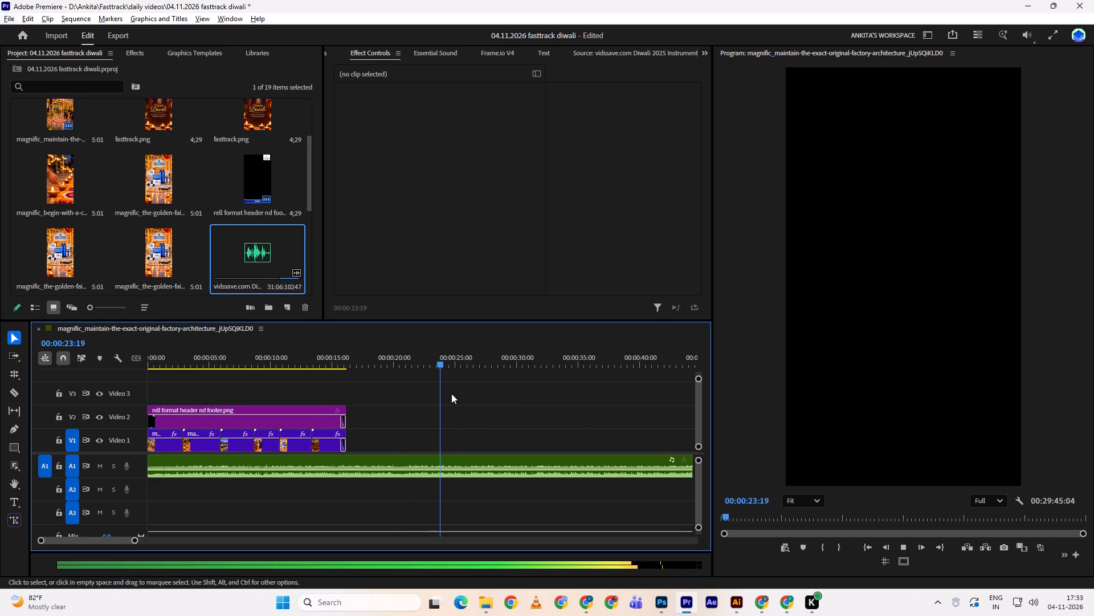
left_click_drag(446, 360, 408, 372)
Overwrite the music on Audio 1 from the sequence start with the Diwali instrumental's source section and play its opening.
scroll(465, 430, "up", 2)
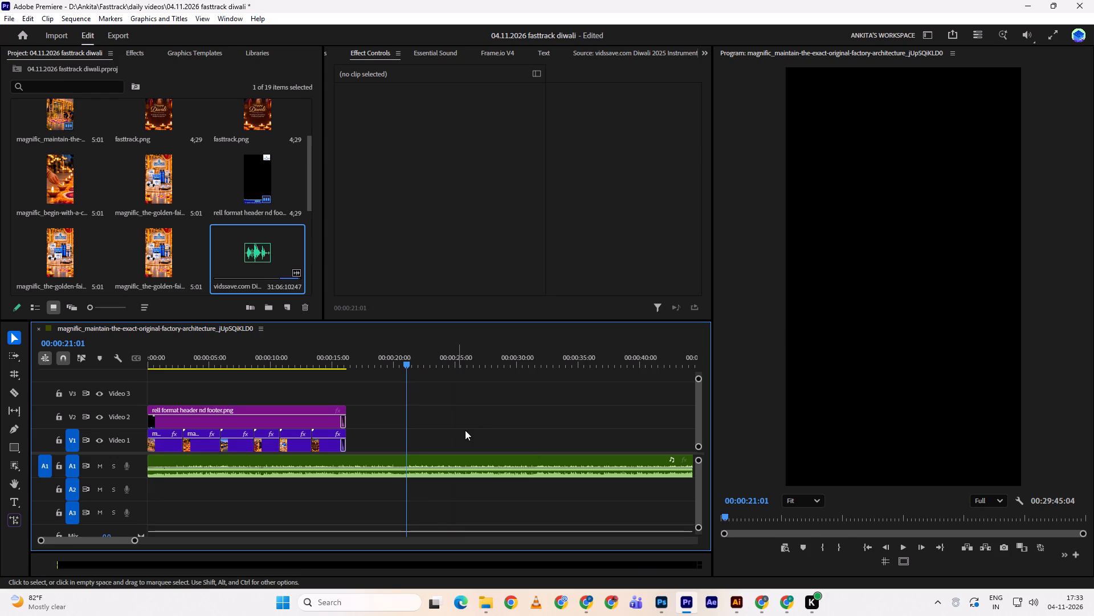
scroll(465, 430, "up", 2)
left_click(383, 472)
triple_click(284, 254)
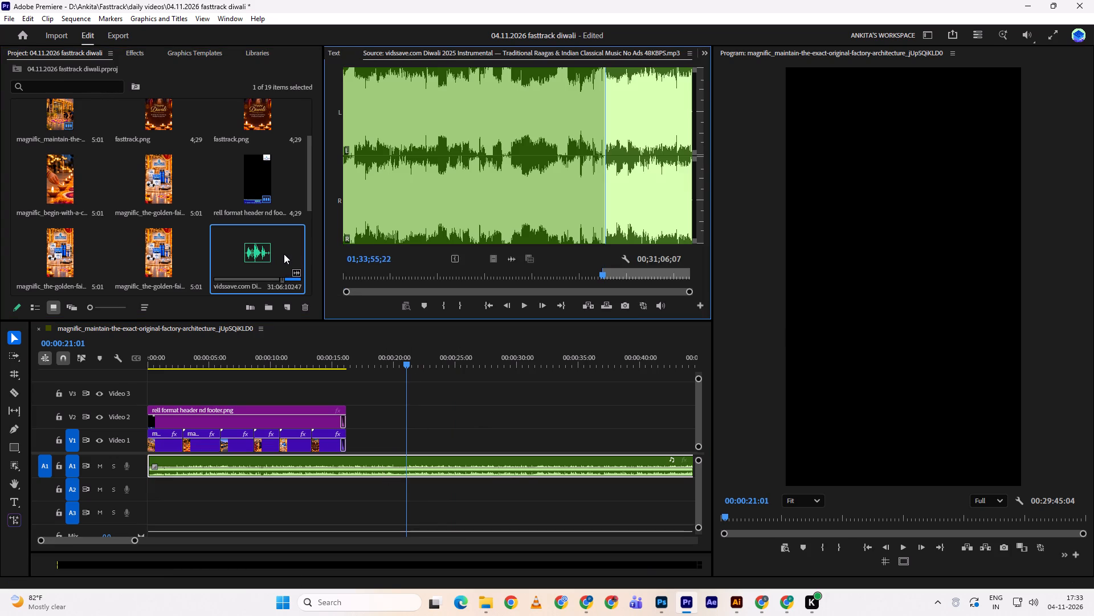
left_click_drag(516, 263, 403, 455)
left_click_drag(403, 455, 141, 472)
left_click_drag(167, 362, 77, 362)
left_click(77, 362)
key("space")
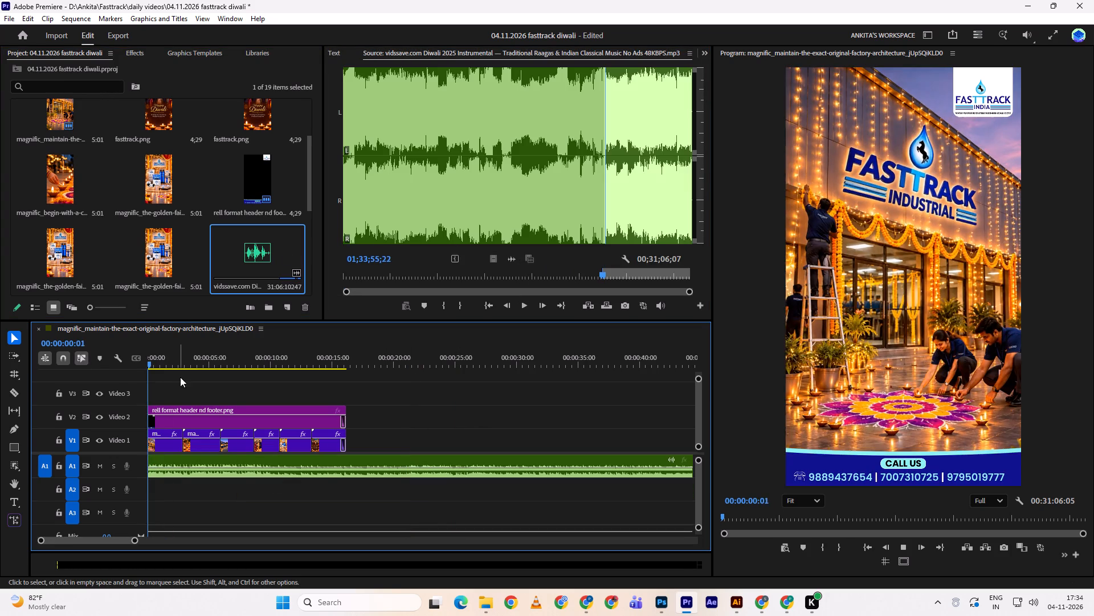
key("space")
Shift the music clip about 23 frames later, extend its beginning back to the sequence start and play the opening.
left_click_drag(194, 461, 201, 460)
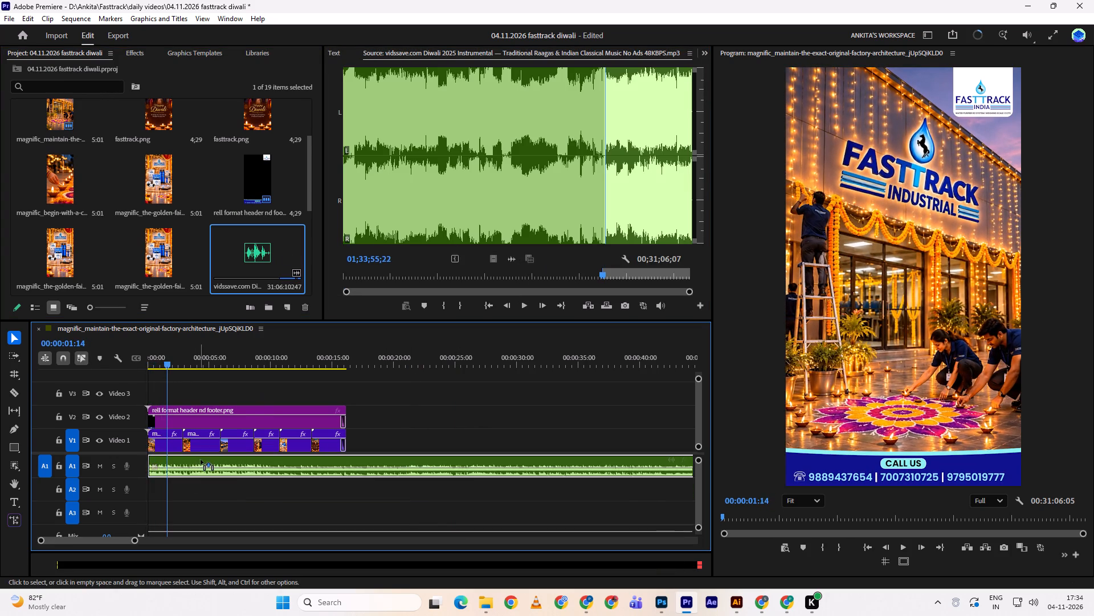
left_click_drag(201, 460, 206, 459)
left_click(206, 459)
left_click(156, 461)
left_click_drag(160, 460, 138, 458)
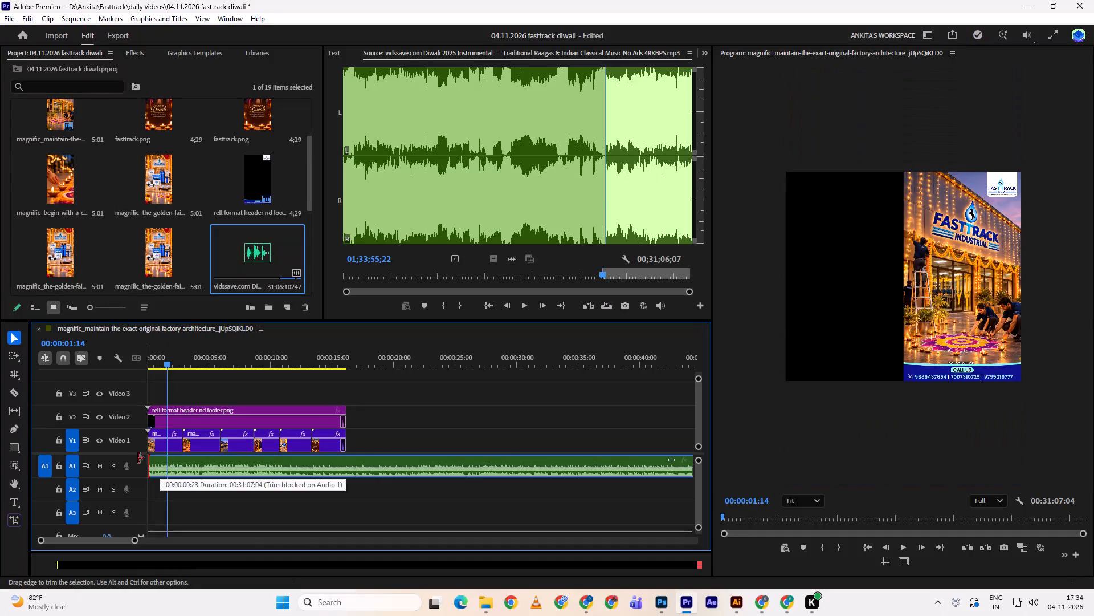
left_click_drag(138, 458, 134, 458)
left_click_drag(155, 359, 109, 371)
left_click(109, 371)
key("space")
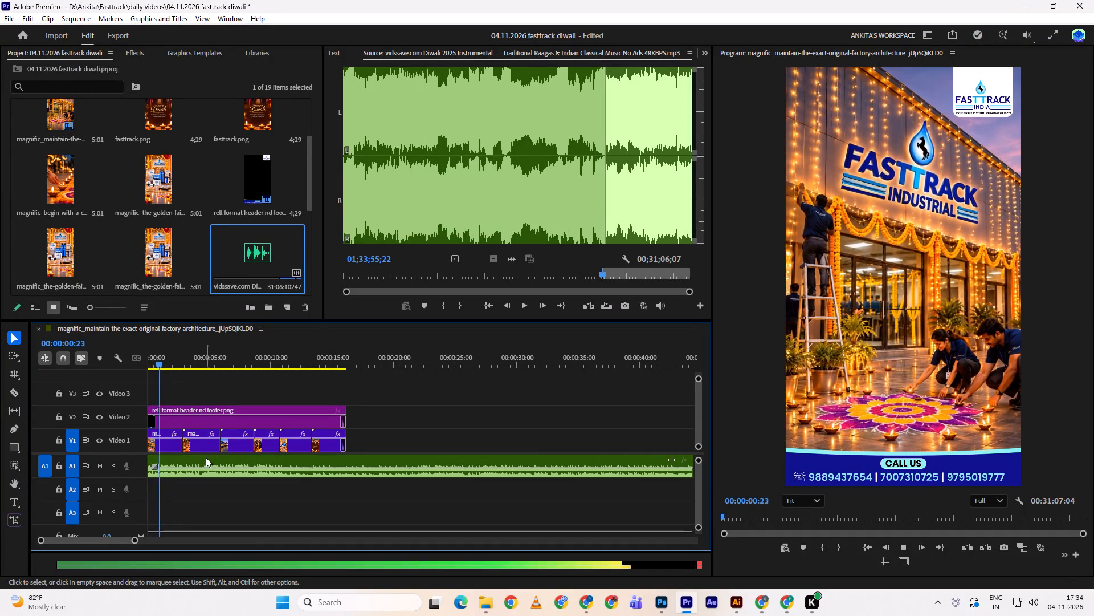
Shift the music clip about 4.5 seconds later and extend its beginning back to the sequence start.
left_click_drag(206, 457, 261, 461)
left_click_drag(205, 461, 109, 475)
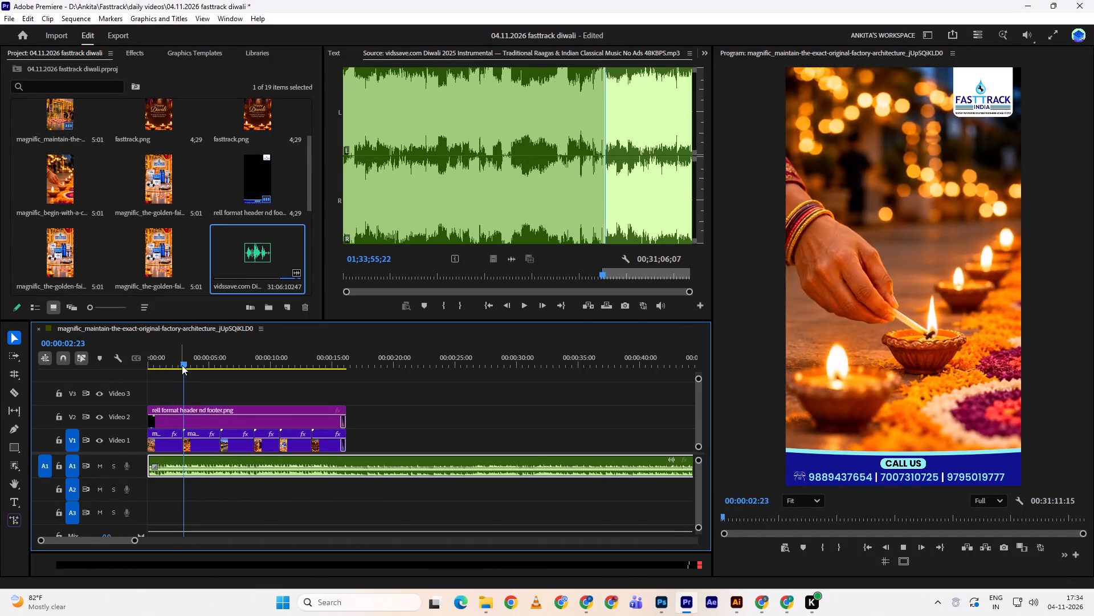
Listen to the music under the video and past its end, replaying from about 00:00:18:00 and from the sequence start.
left_click_drag(179, 350, 90, 375)
key("space")
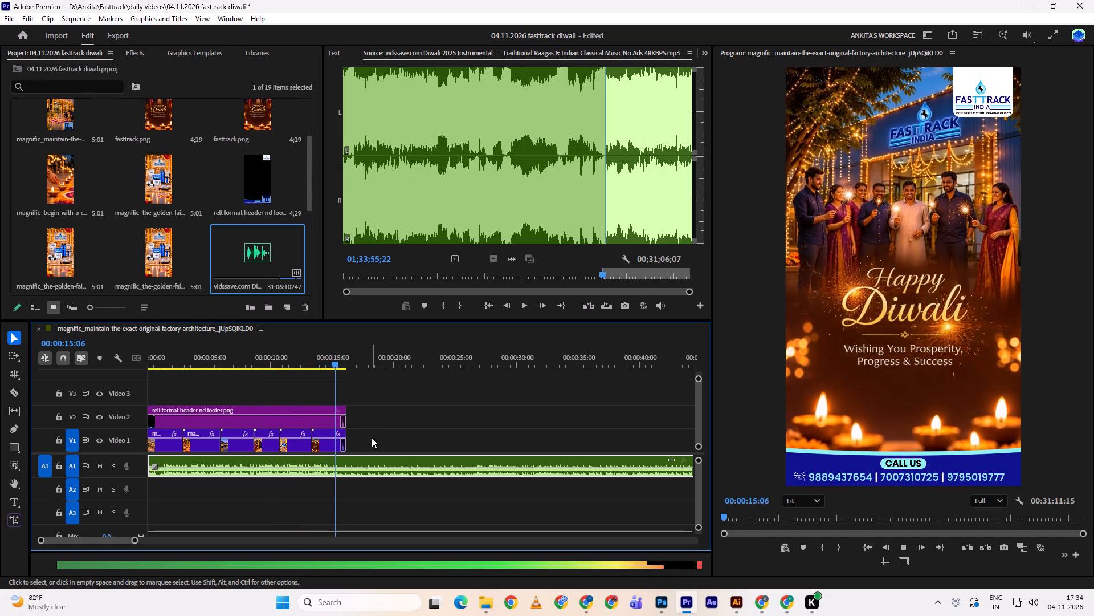
key("space")
key("space")
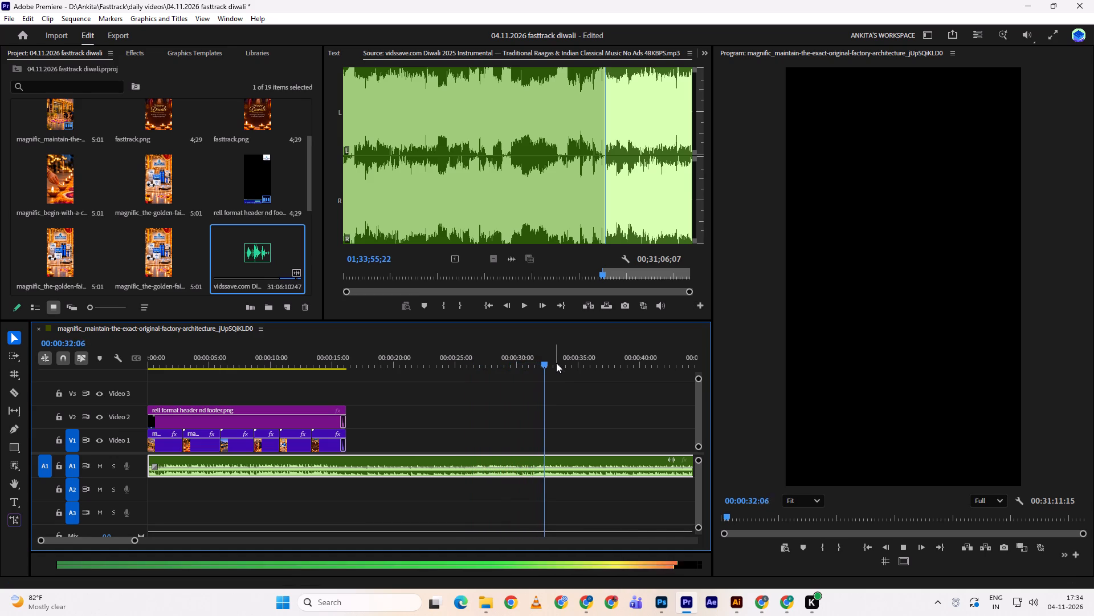
left_click_drag(556, 363, 362, 354)
key("space")
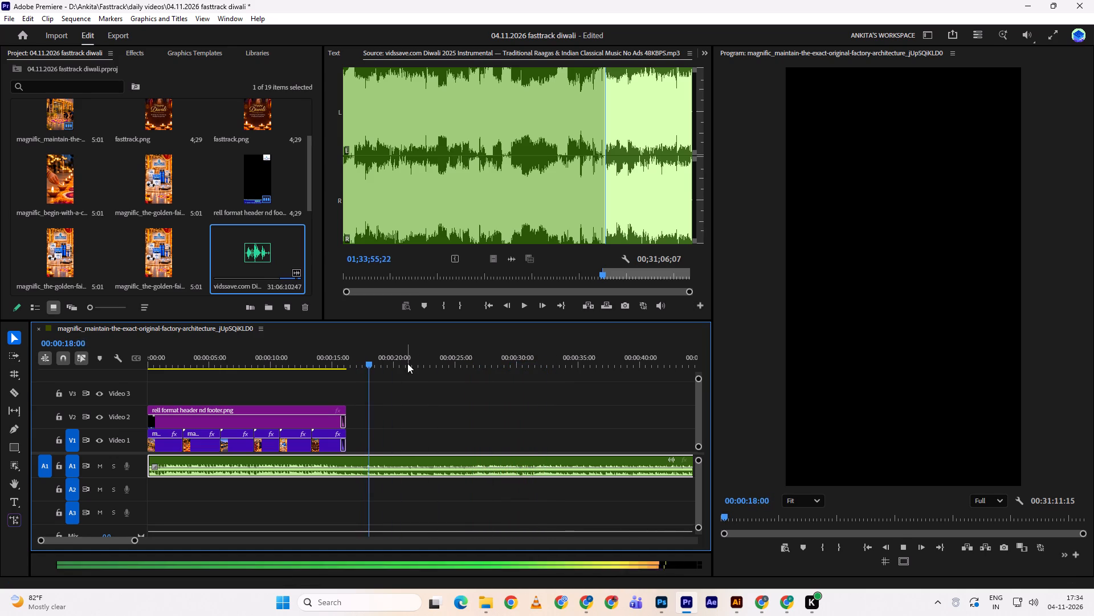
left_click_drag(381, 358, 56, 346)
left_click(56, 346)
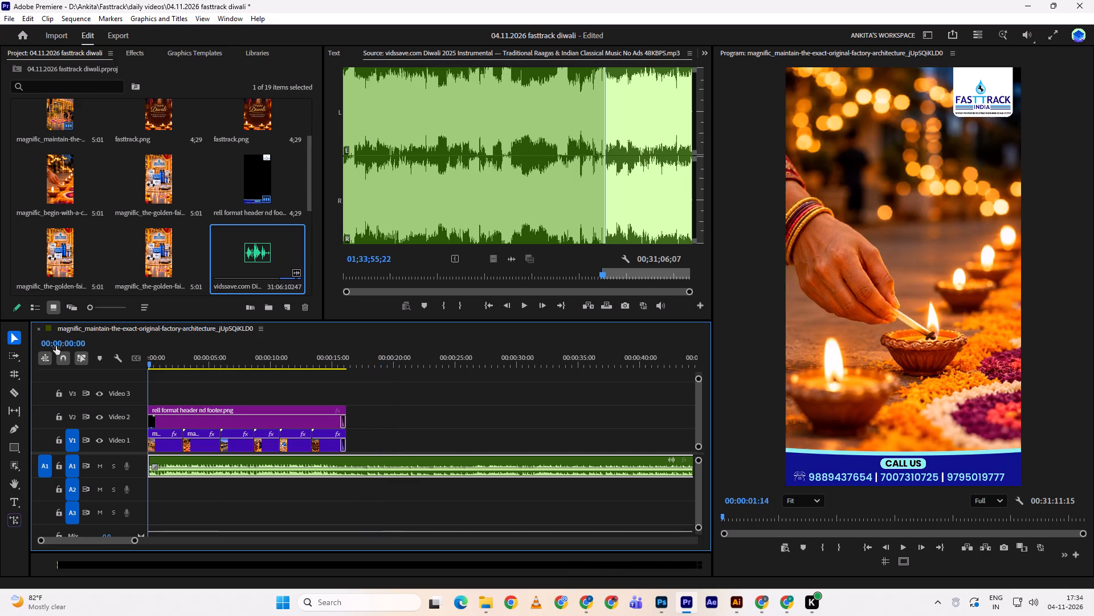
key("space")
key("space")
double_click(385, 378)
key("space")
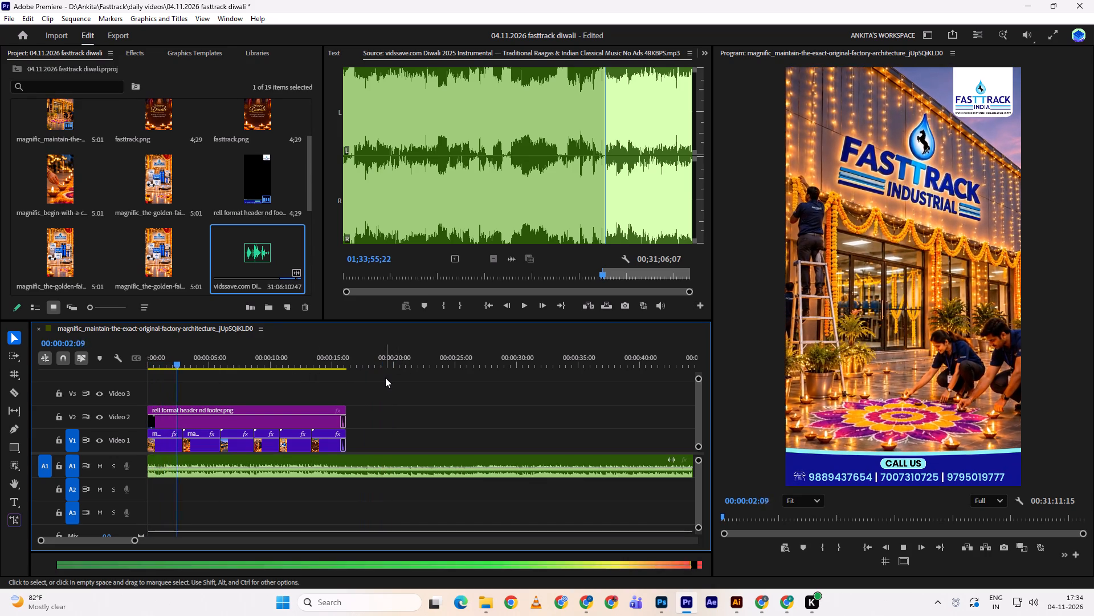
Trim the beginning of the music clip to 00:00:16:01, move the clip to the sequence start and play it.
left_click_drag(297, 350, 338, 351)
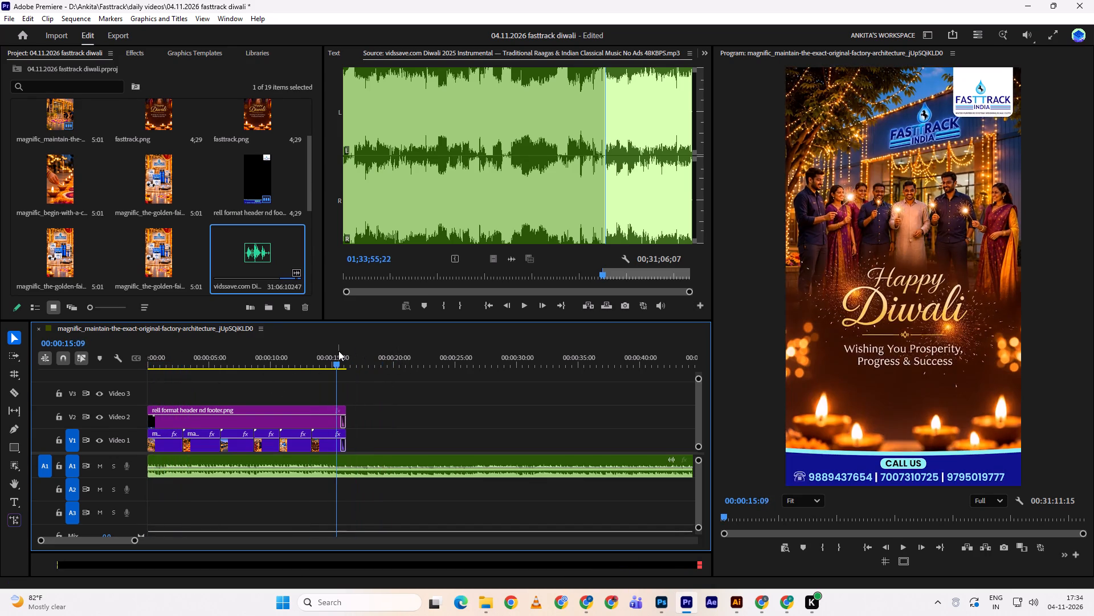
key("space")
key("space")
left_click(350, 359)
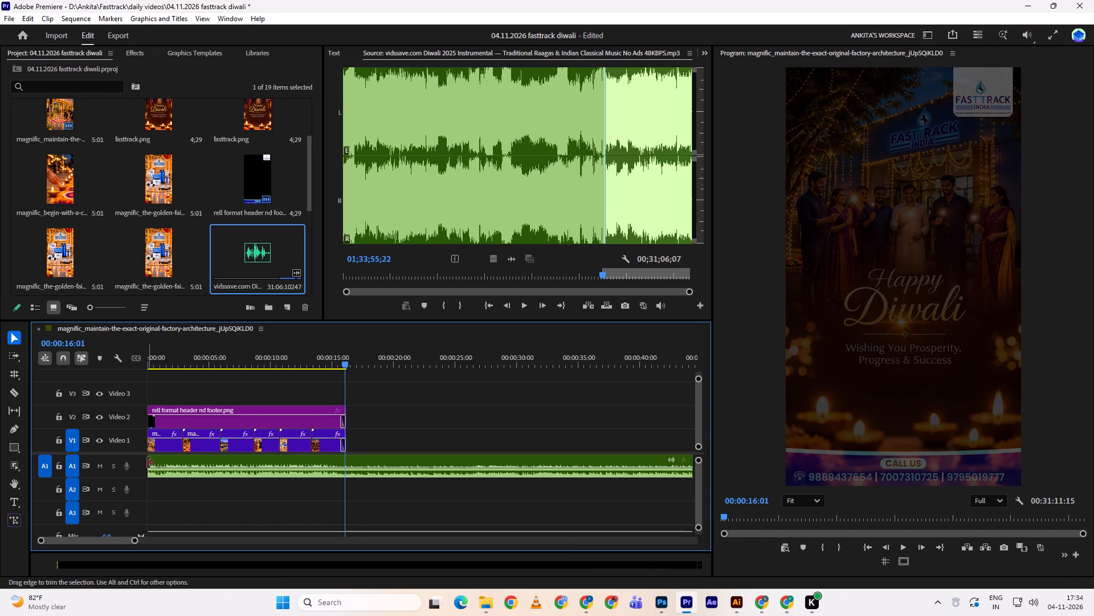
left_click_drag(148, 462, 345, 459)
left_click_drag(367, 458, 328, 465)
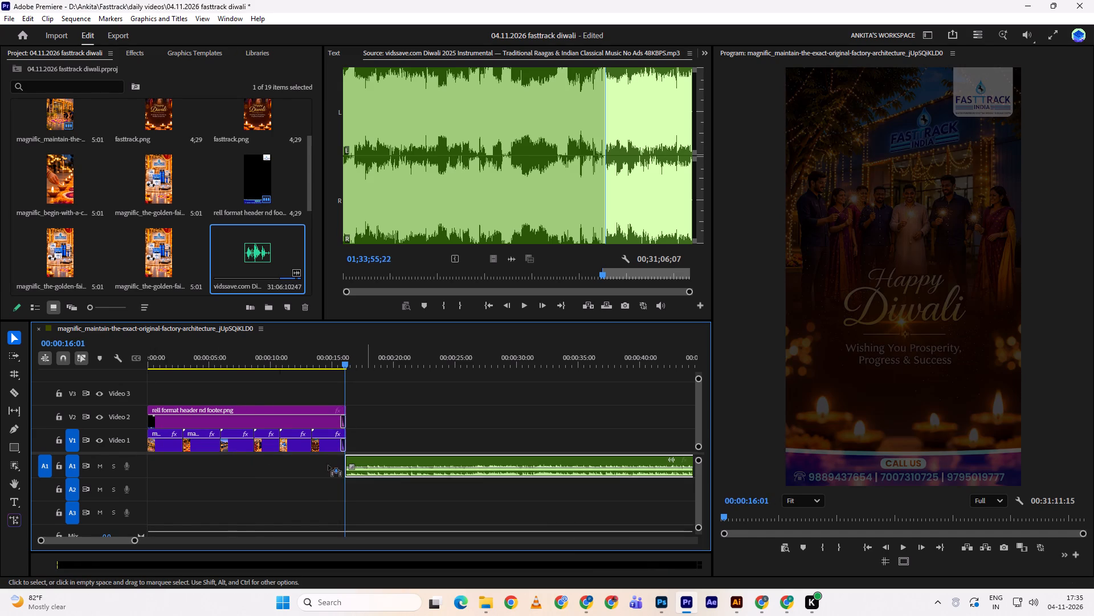
left_click_drag(328, 465, 156, 467)
left_click_drag(160, 351, 112, 364)
key("space")
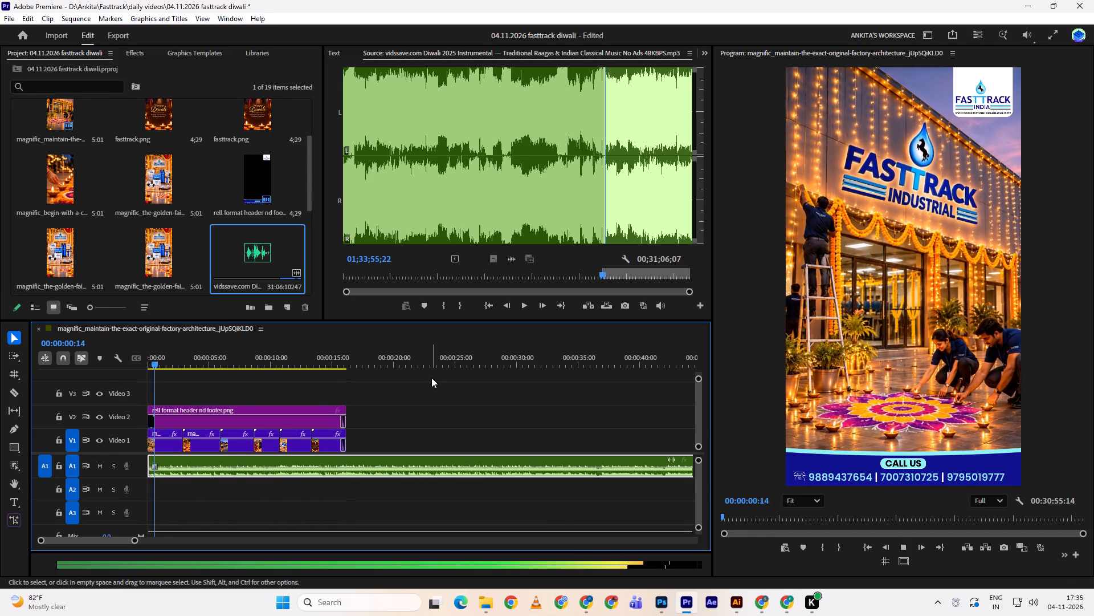
double_click(431, 378)
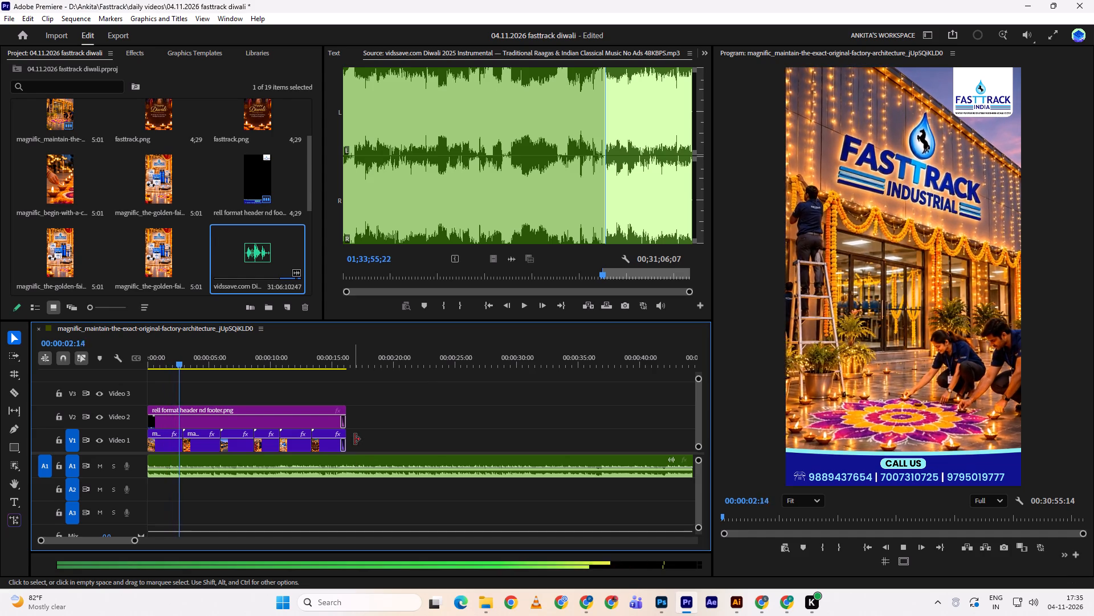
Split the Audio 1 music clip at the end of the video clips and remove the excess music after the cut.
key("c")
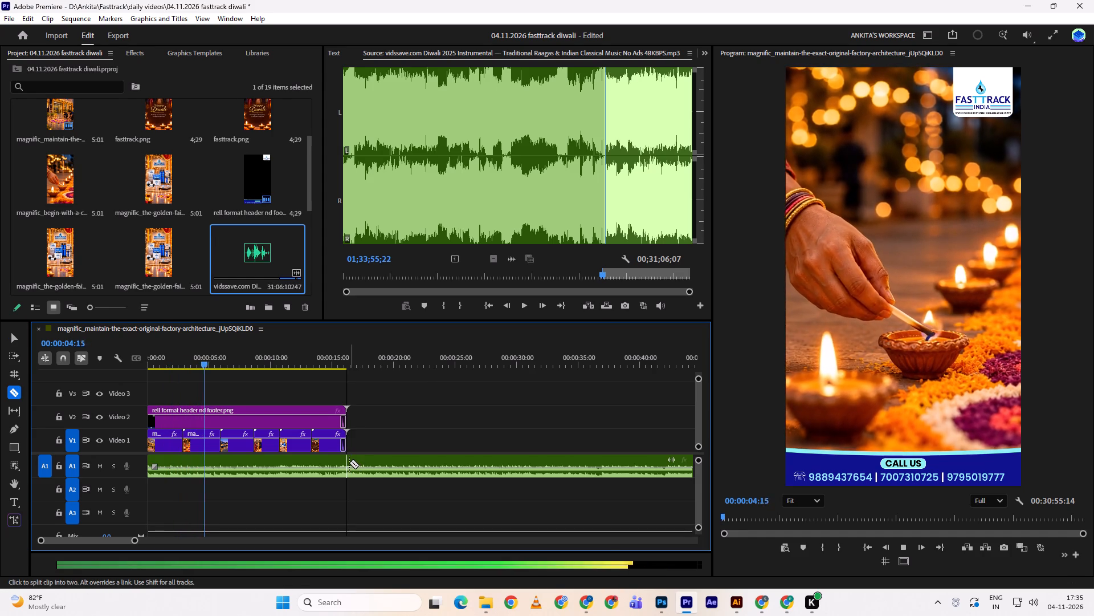
left_click(349, 463)
key("v")
left_click(373, 466)
key("d")
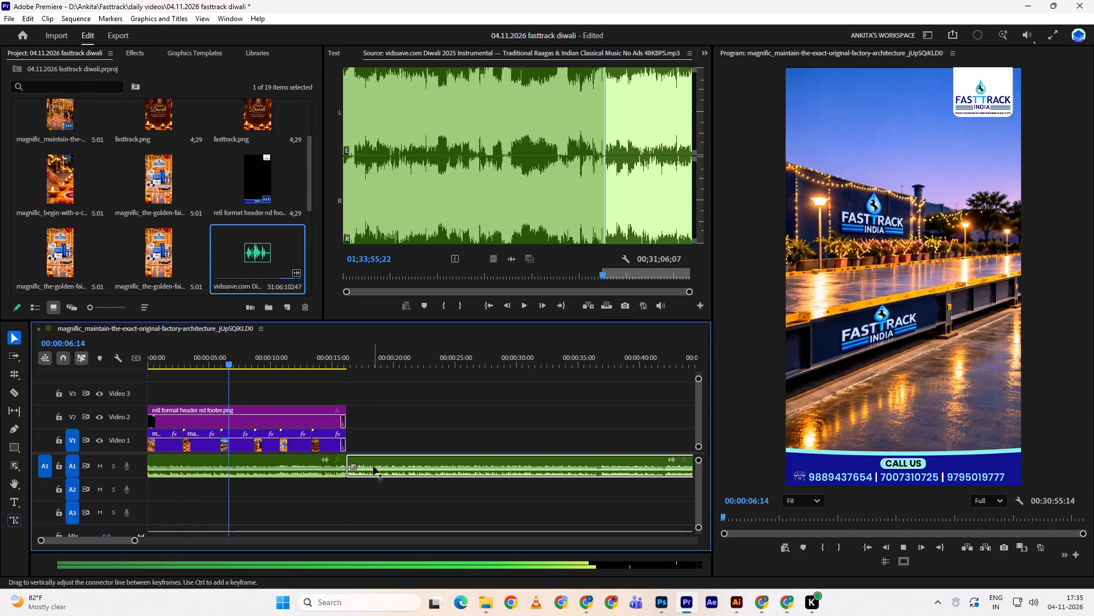
Add an audio fade-out transition at the end of the music clip, lengthen it and play through the ending.
left_click(348, 460)
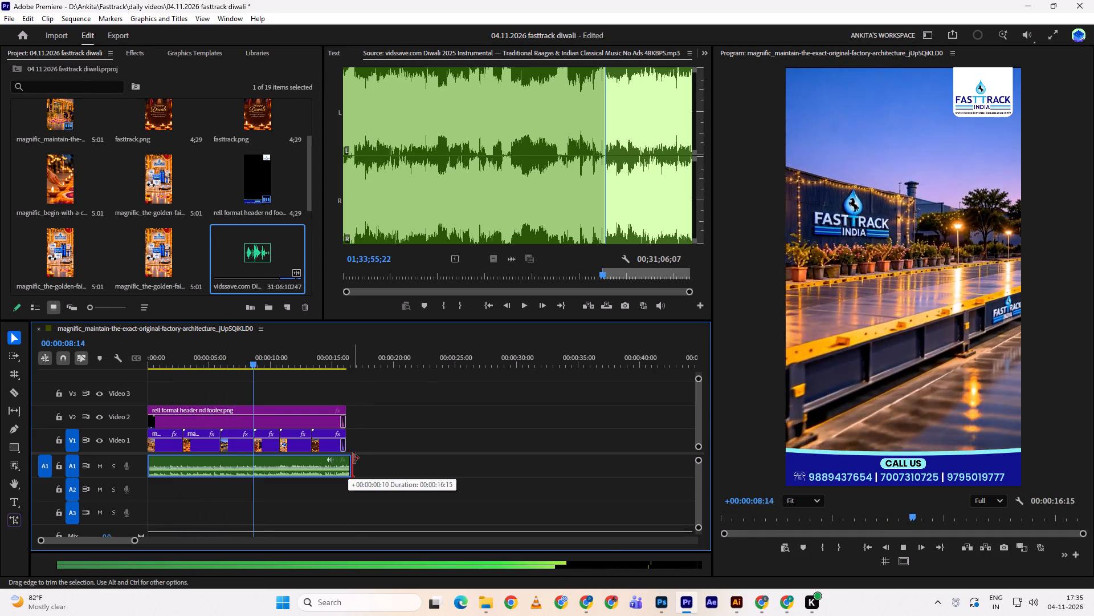
left_click_drag(337, 467, 329, 468)
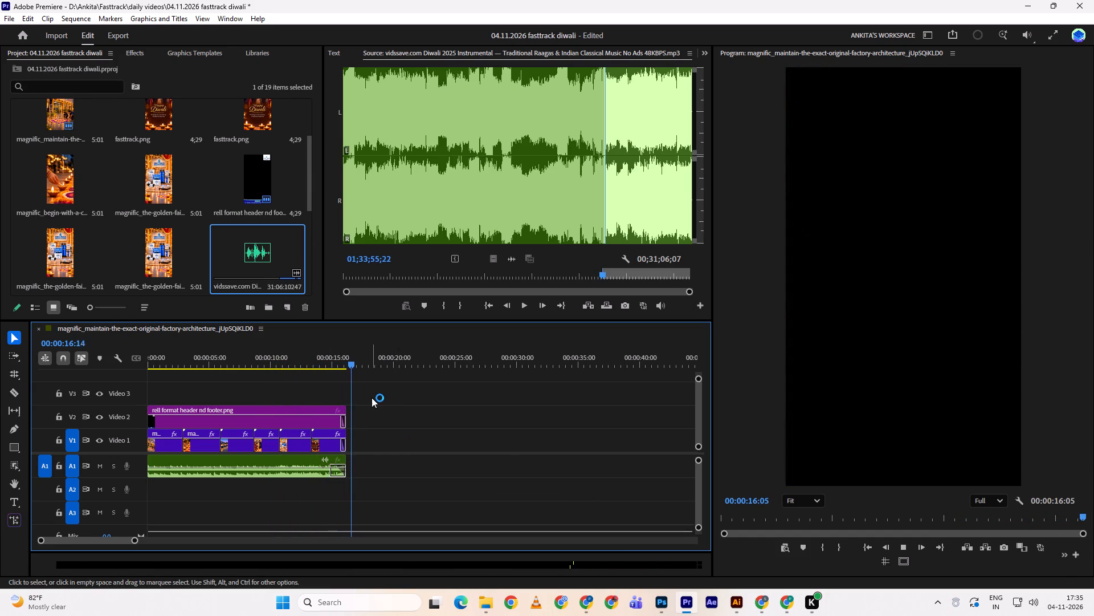
key("space")
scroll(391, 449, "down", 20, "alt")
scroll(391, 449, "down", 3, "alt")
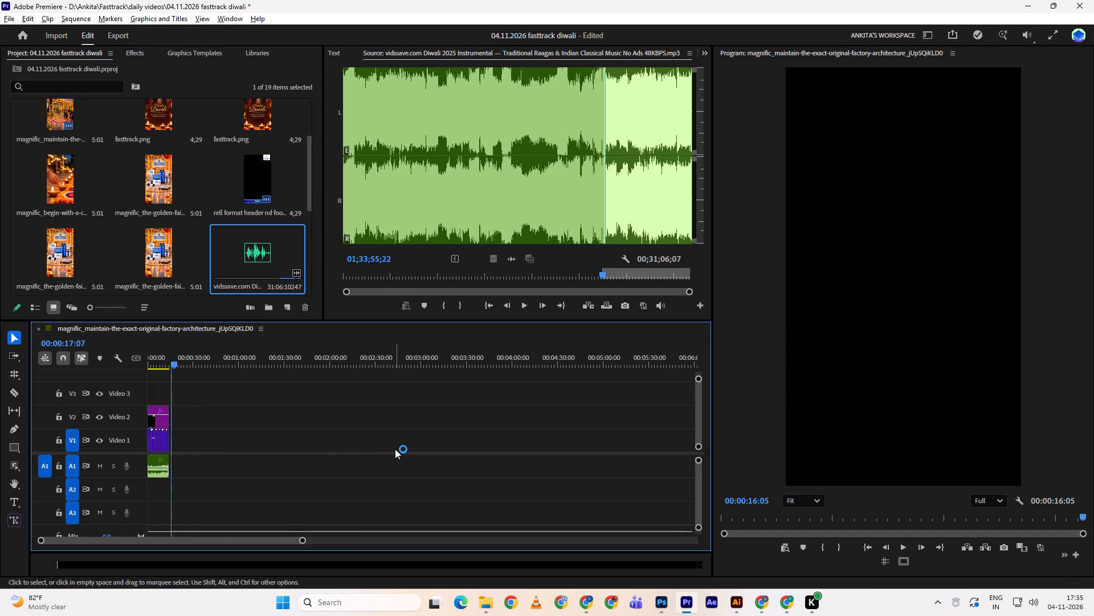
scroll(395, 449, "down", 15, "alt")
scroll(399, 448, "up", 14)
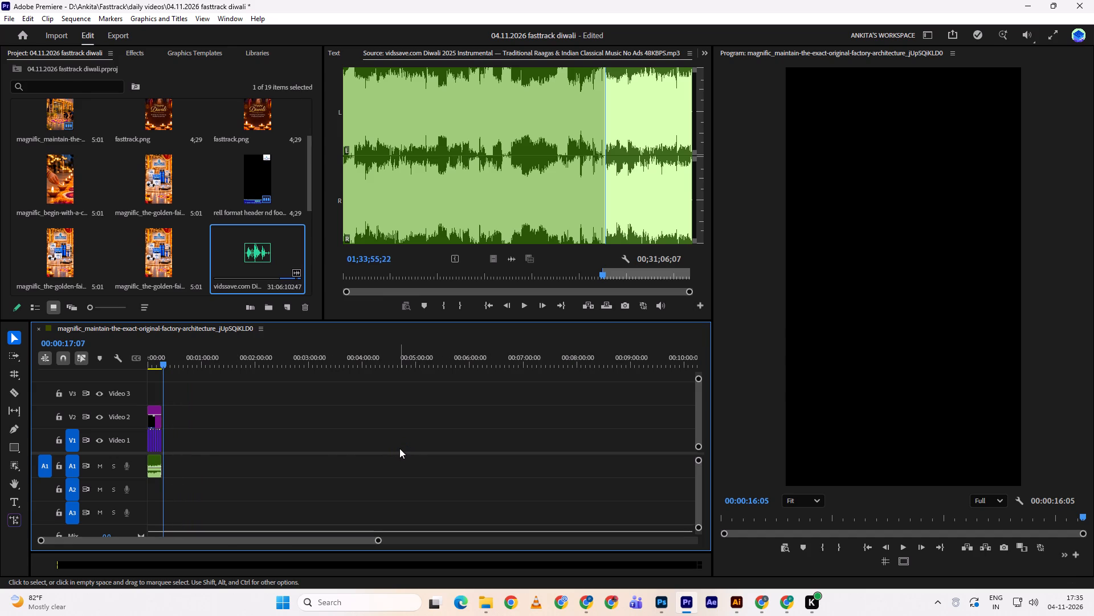
Play the sequence from its middle and near its end to check the music fade, and return the playhead to 00:00:00:00.
scroll(399, 448, "down", 9, "alt")
scroll(399, 448, "up", 20, "alt")
scroll(399, 448, "up", 2, "alt")
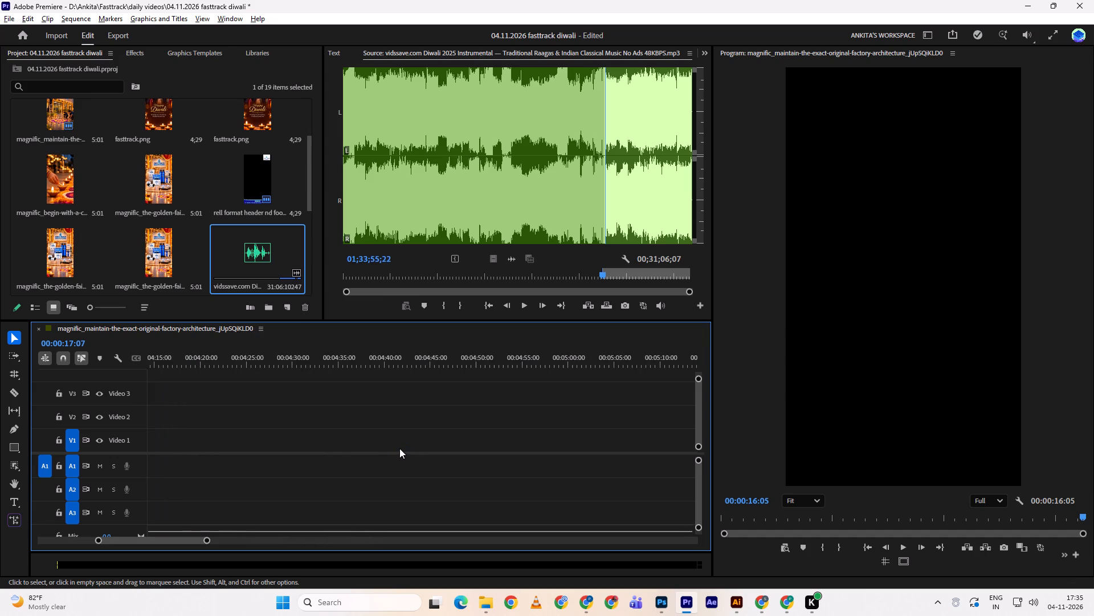
left_click_drag(174, 540, 54, 535)
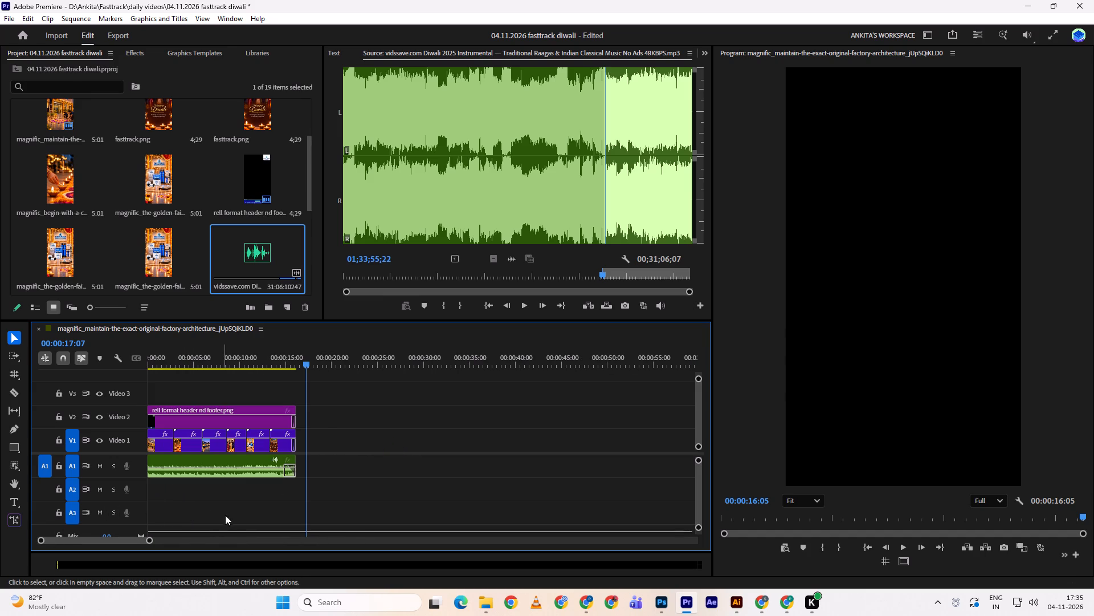
scroll(227, 514, "down", 5)
scroll(171, 506, "up", 9)
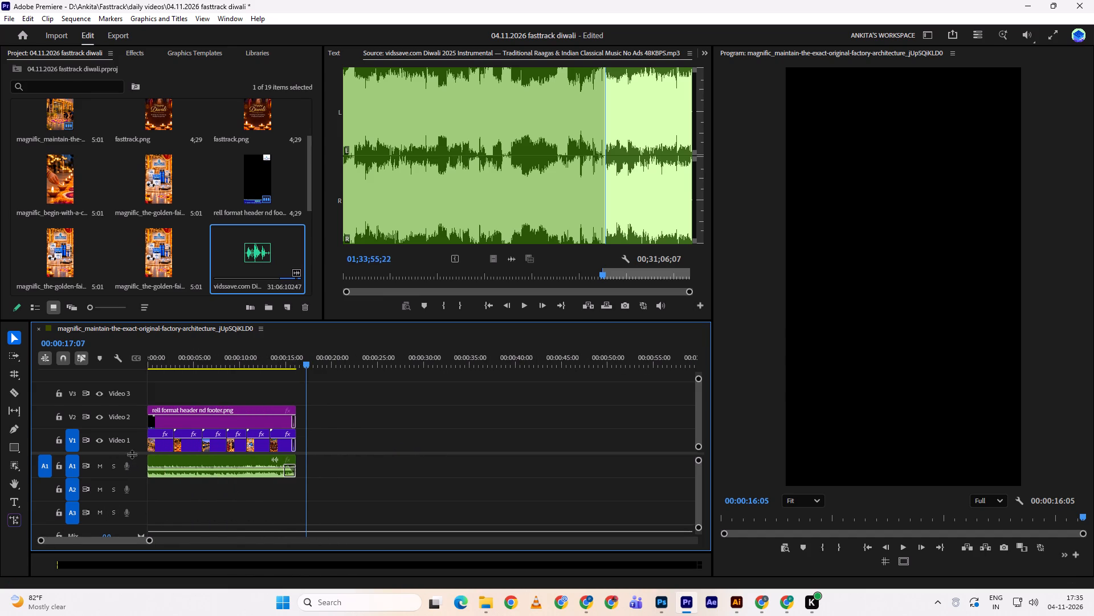
left_click_drag(132, 454, 133, 469)
left_click(206, 350)
key("space")
left_click(288, 364)
key("space")
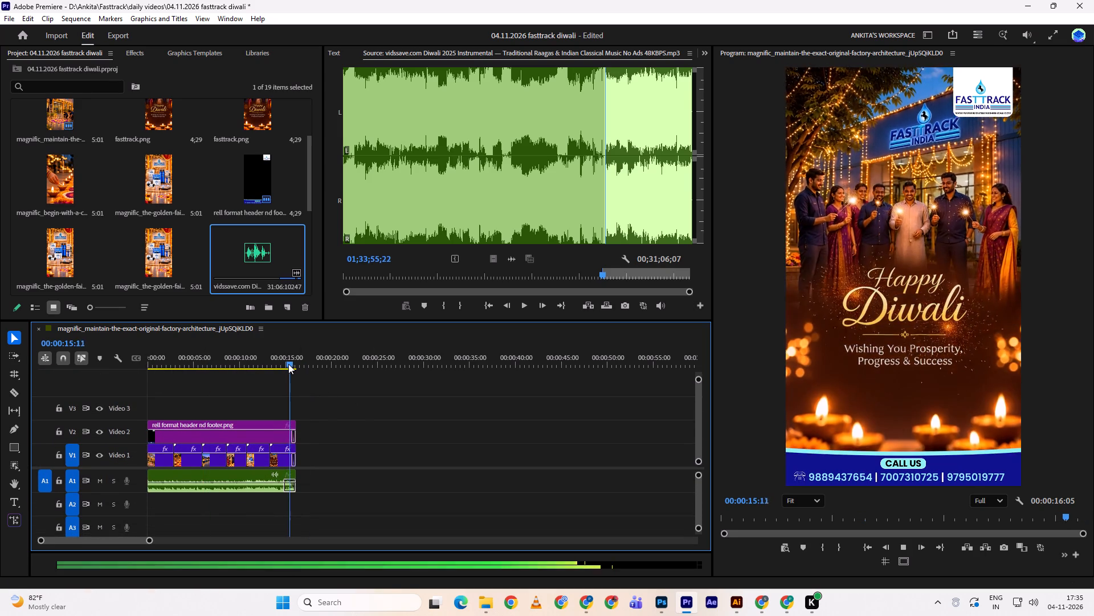
left_click_drag(284, 359, 118, 361)
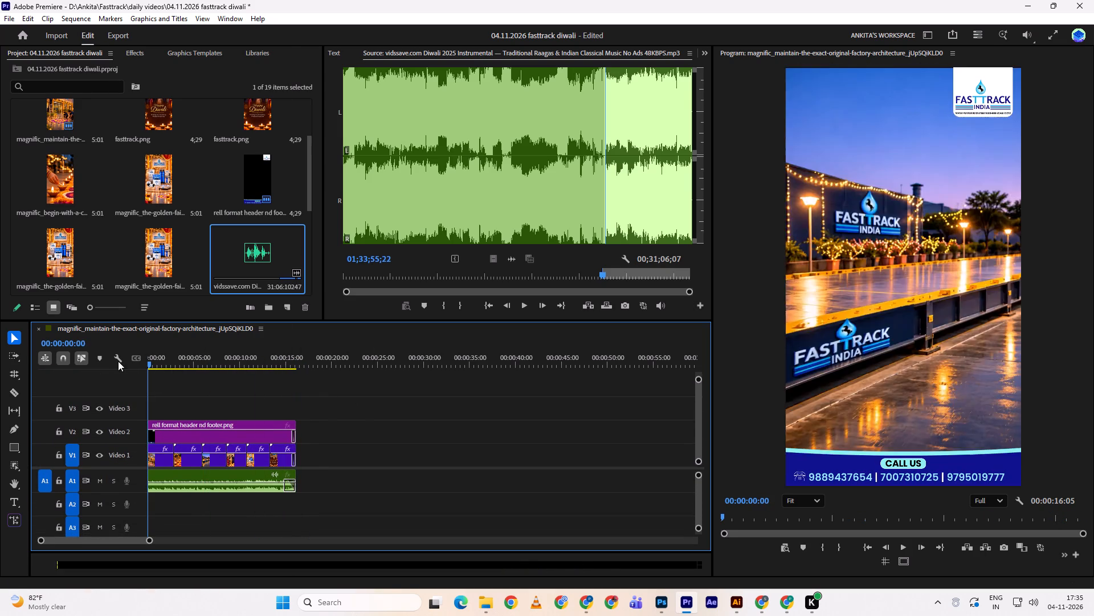
left_click(118, 361)
Save the Fasttrack Diwali project under its existing name.
key("ctrl+s")
left_click(370, 430)
key("ctrl+s")
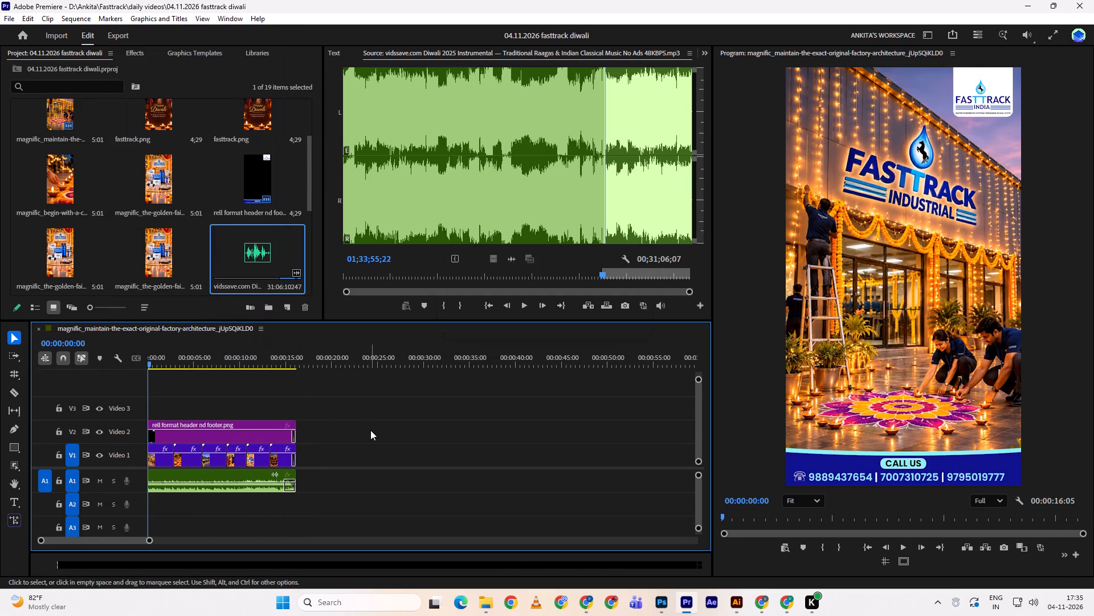
key("ctrl+s")
key("ctrl+s")
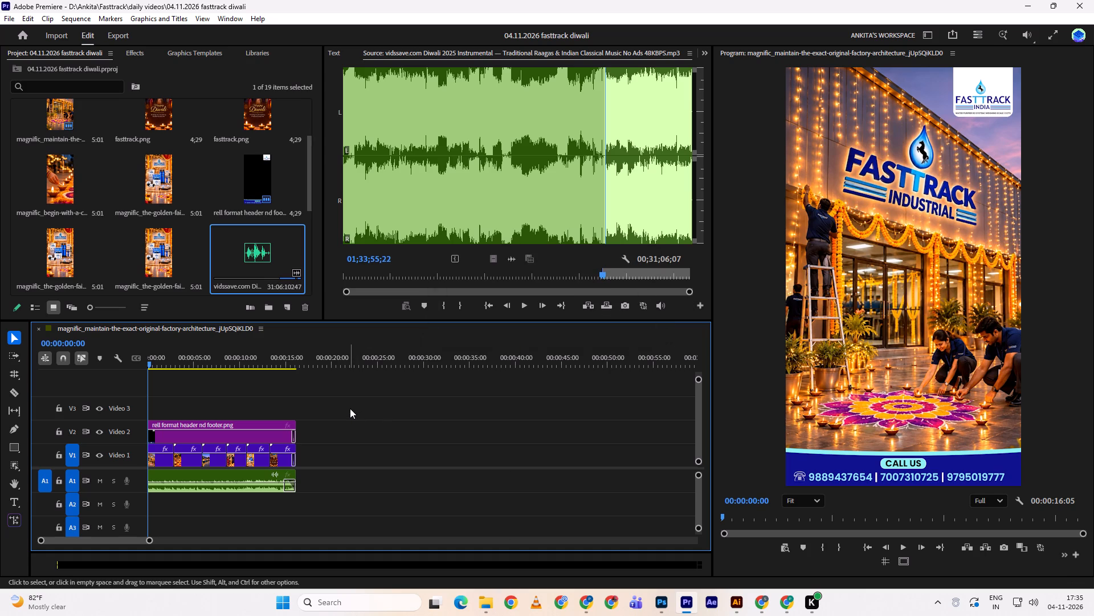
key("ctrl+shift+s")
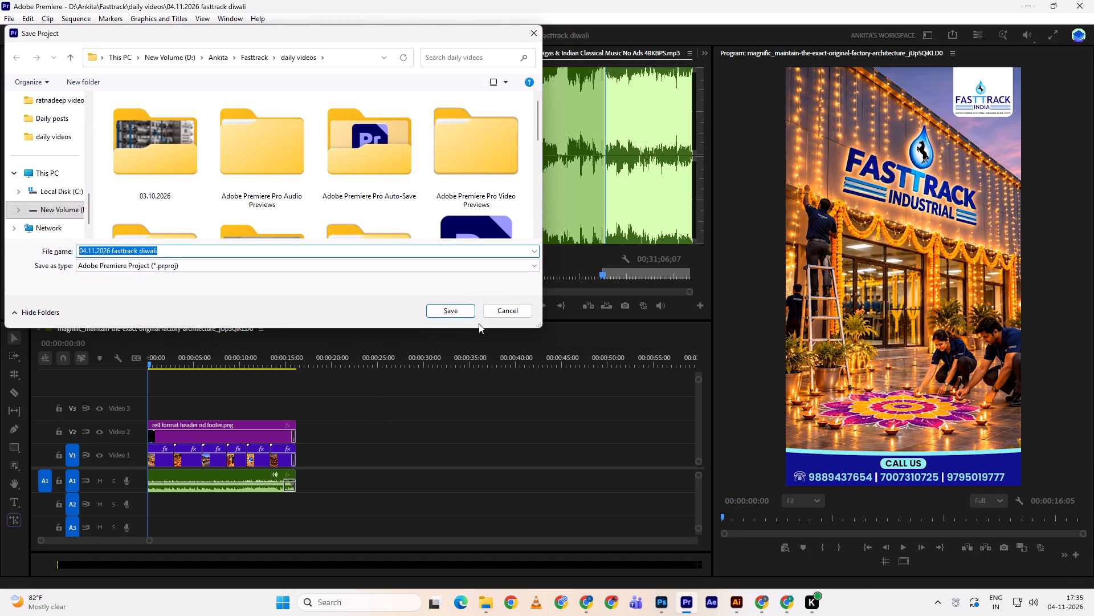
left_click(508, 307)
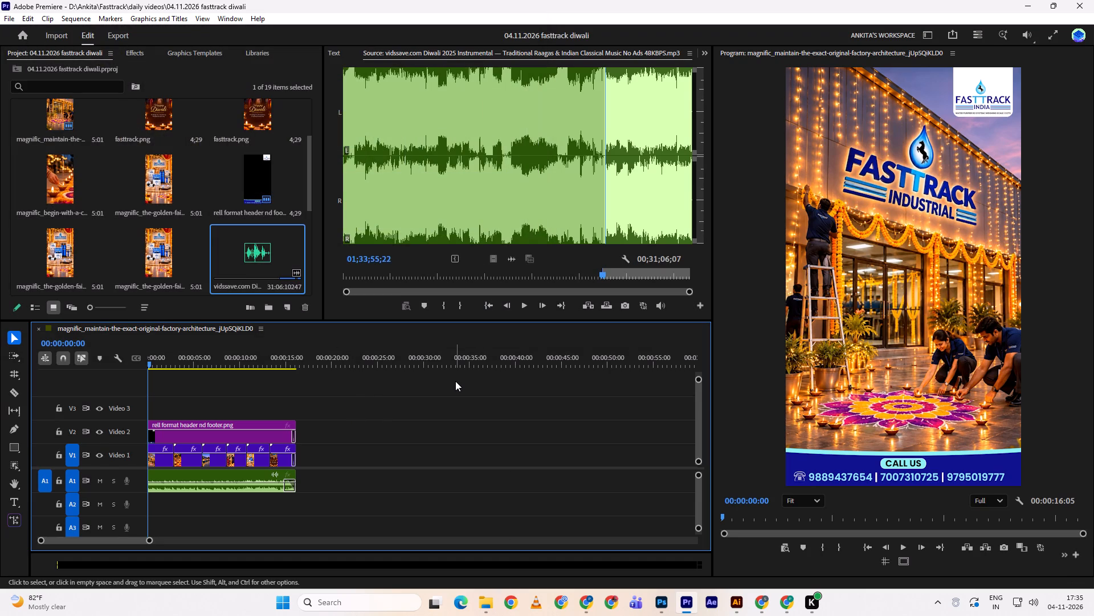
Open the export settings for the sequence and choose the Fasttrack daily videos folder as the output location.
key("ctrl+m")
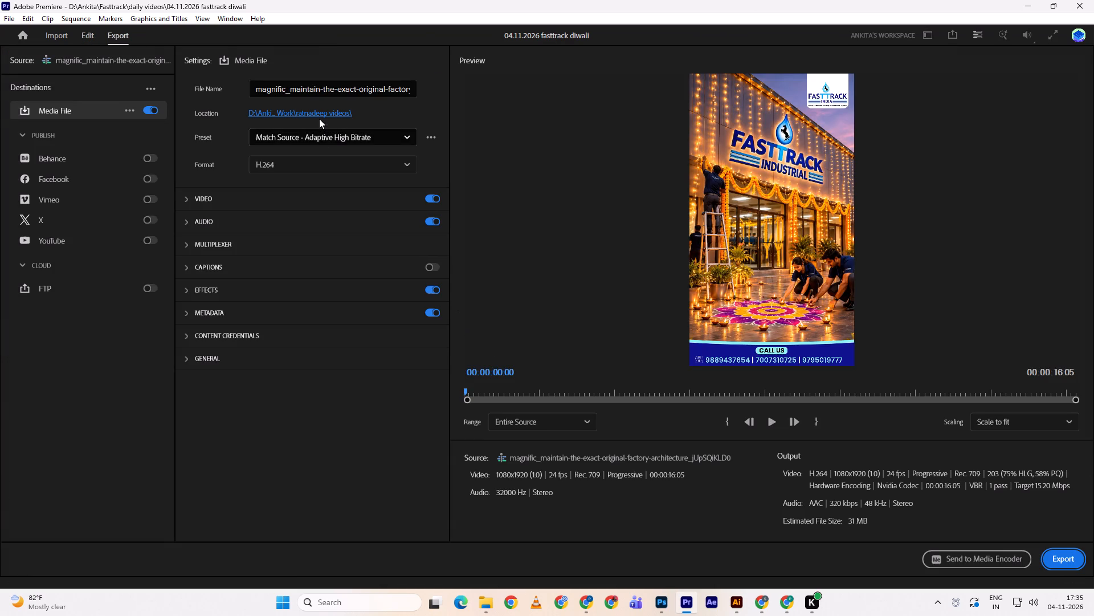
left_click(320, 111)
scroll(293, 160, "down", 1)
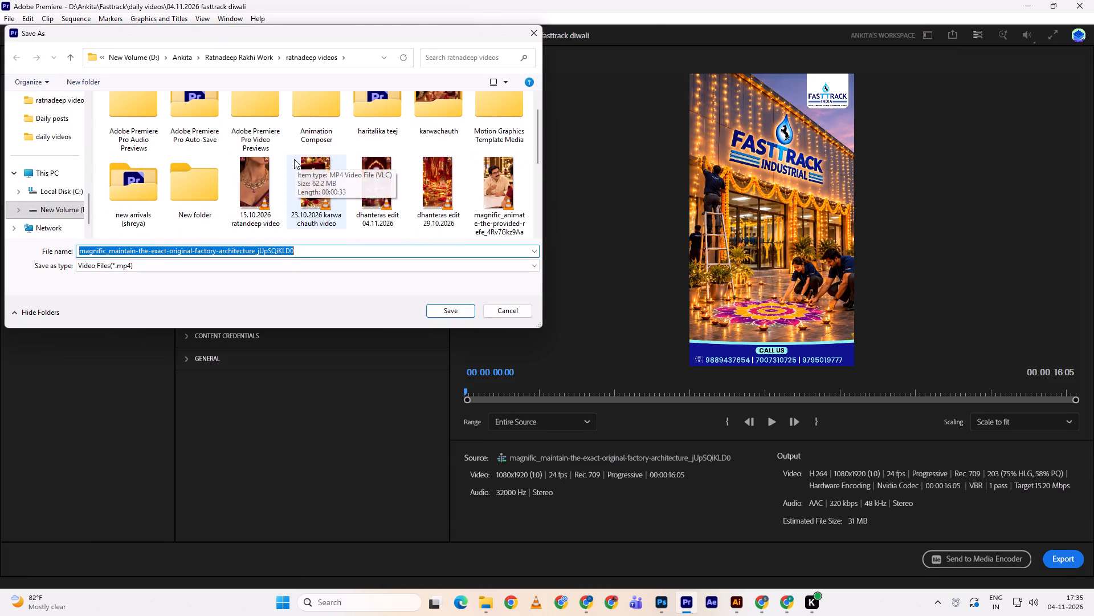
scroll(75, 165, "up", 3)
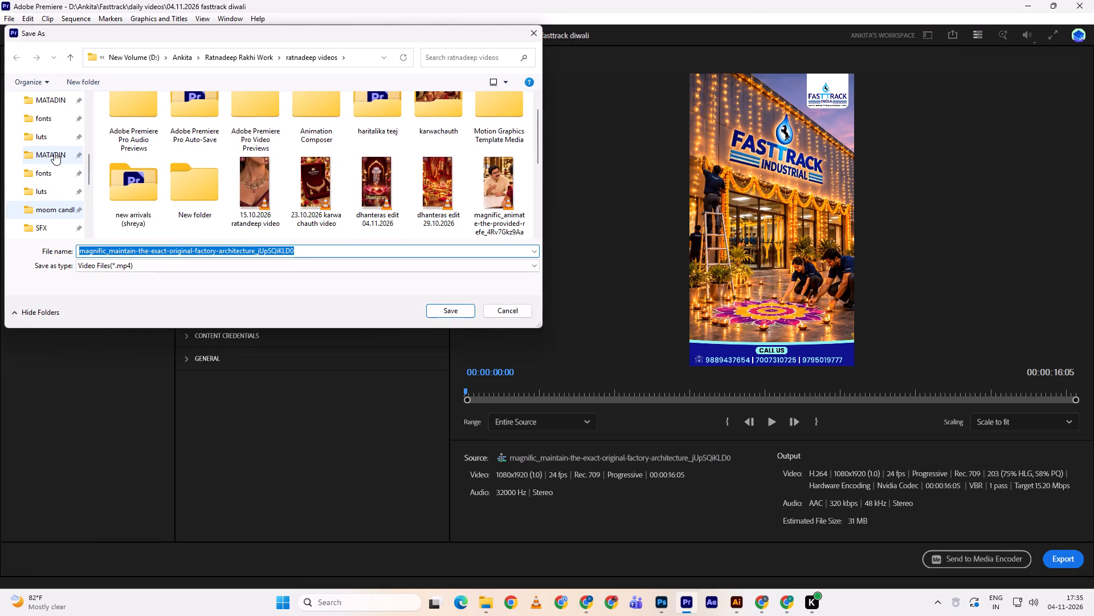
scroll(54, 152, "up", 1)
left_click(48, 103)
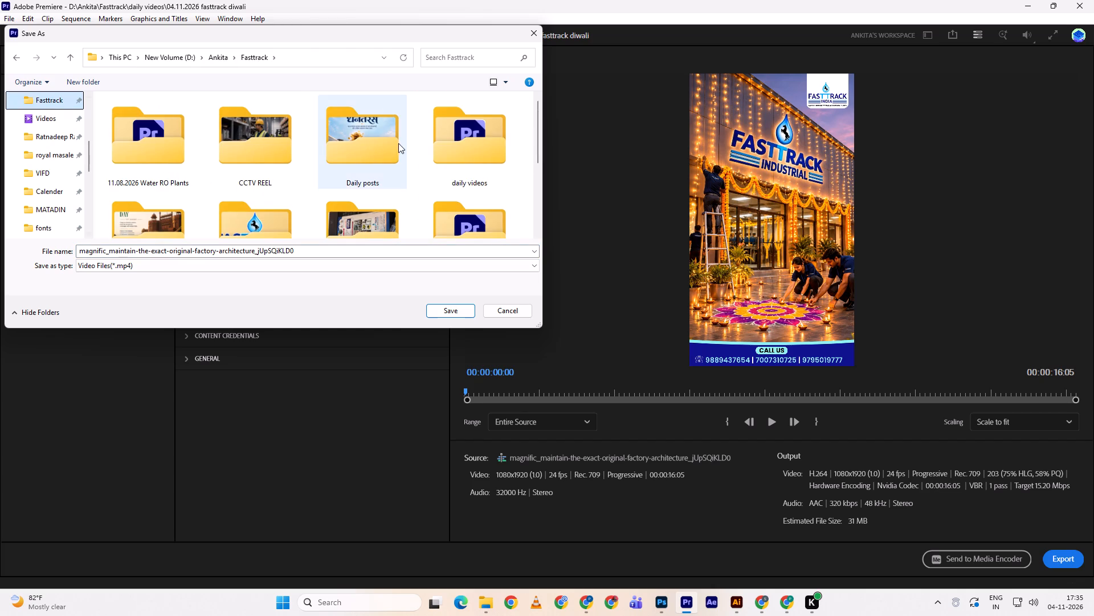
left_click(350, 153)
double_click(452, 142)
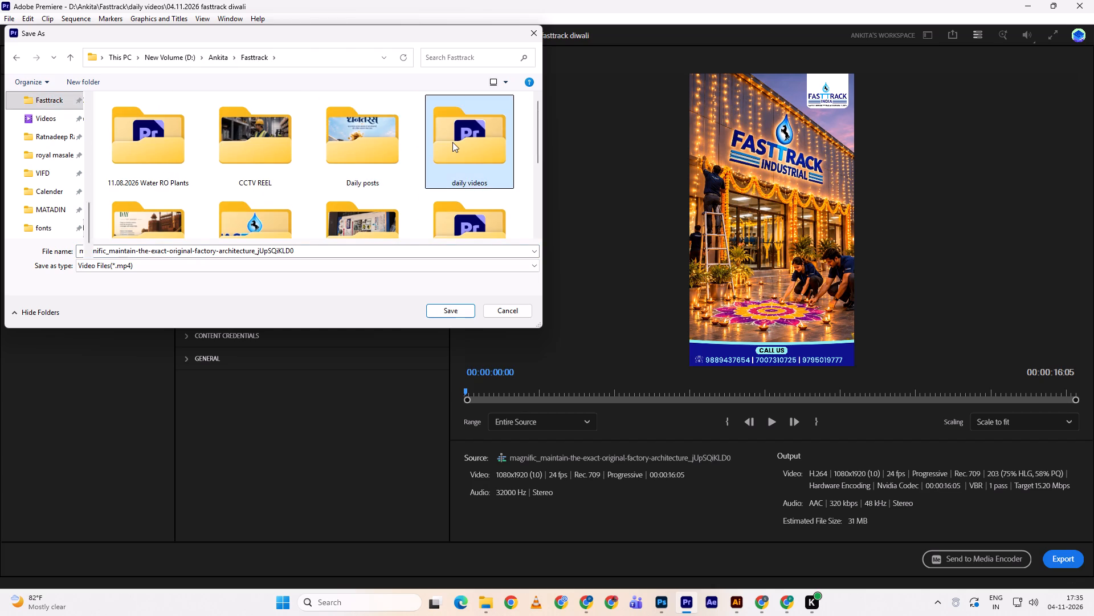
scroll(346, 200, "down", 2)
Name the output file "diwali video 04.11.2026" and export the video as MP4.
left_click(327, 251)
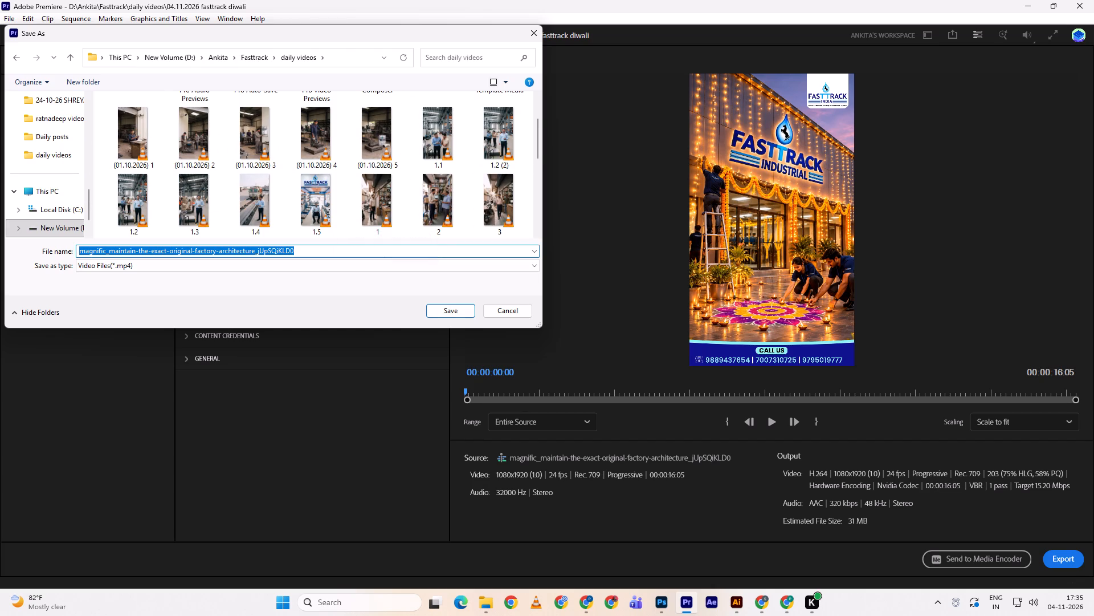
type("diwali v")
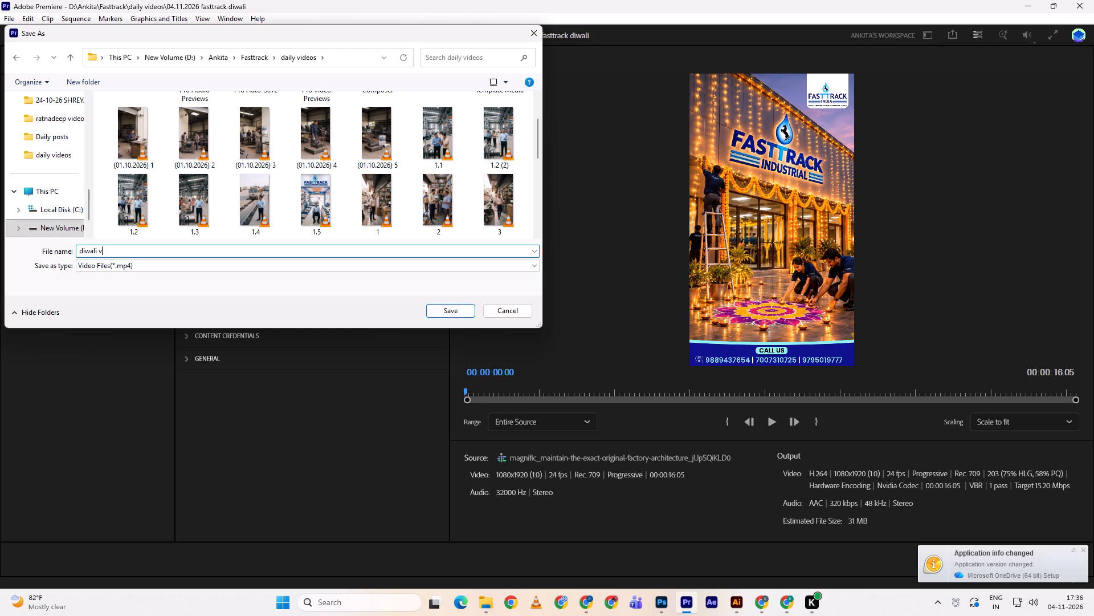
key("BackSpace")
type("video")
key("space")
type("04.")
type("11.2026")
key("Return")
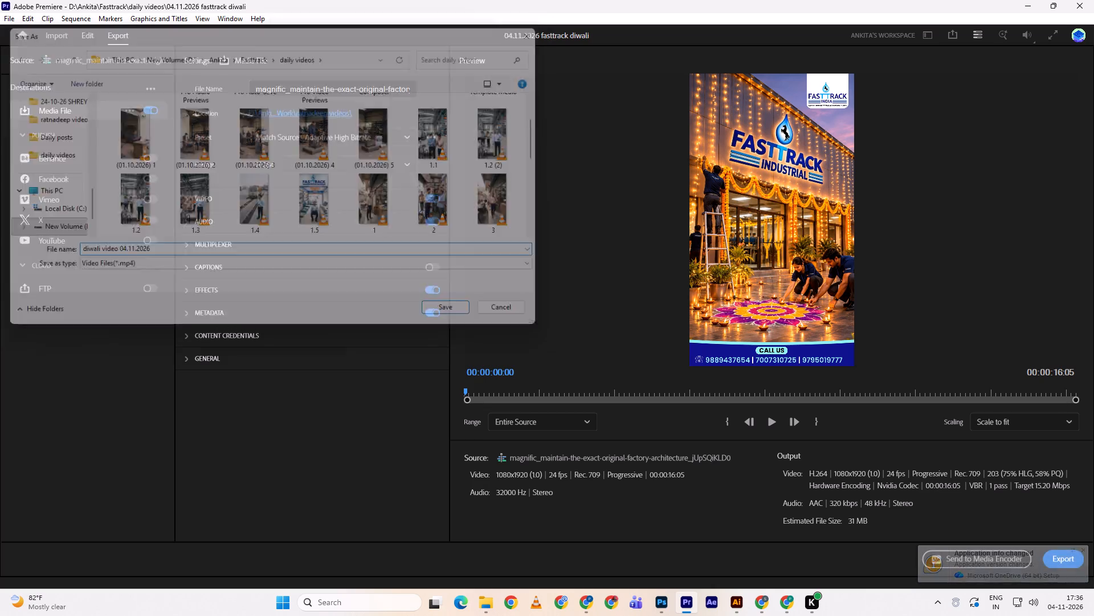
key("Return")
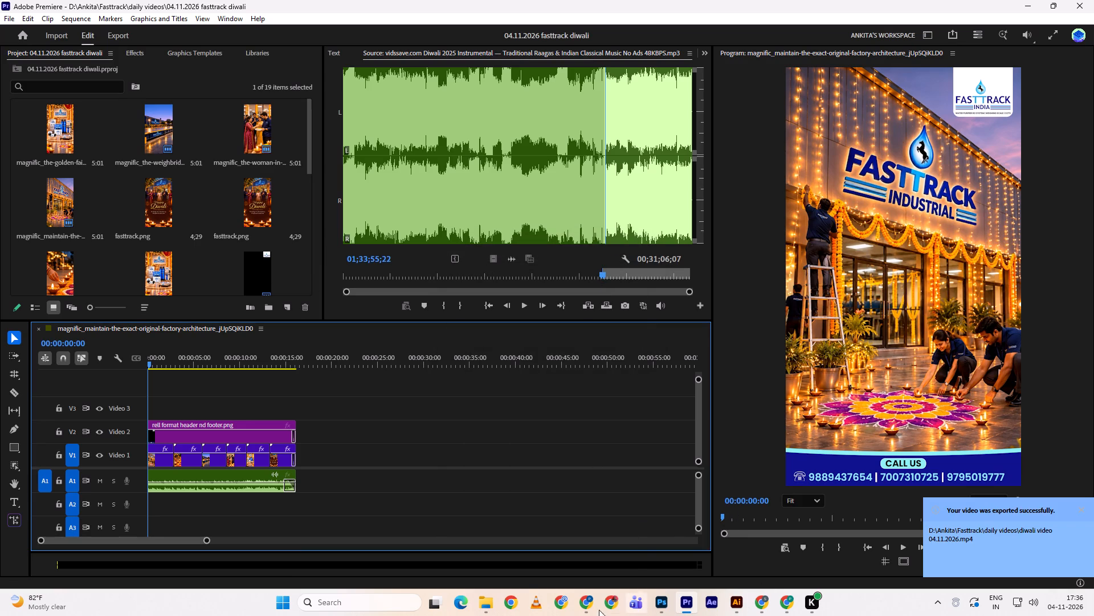
left_click(587, 567)
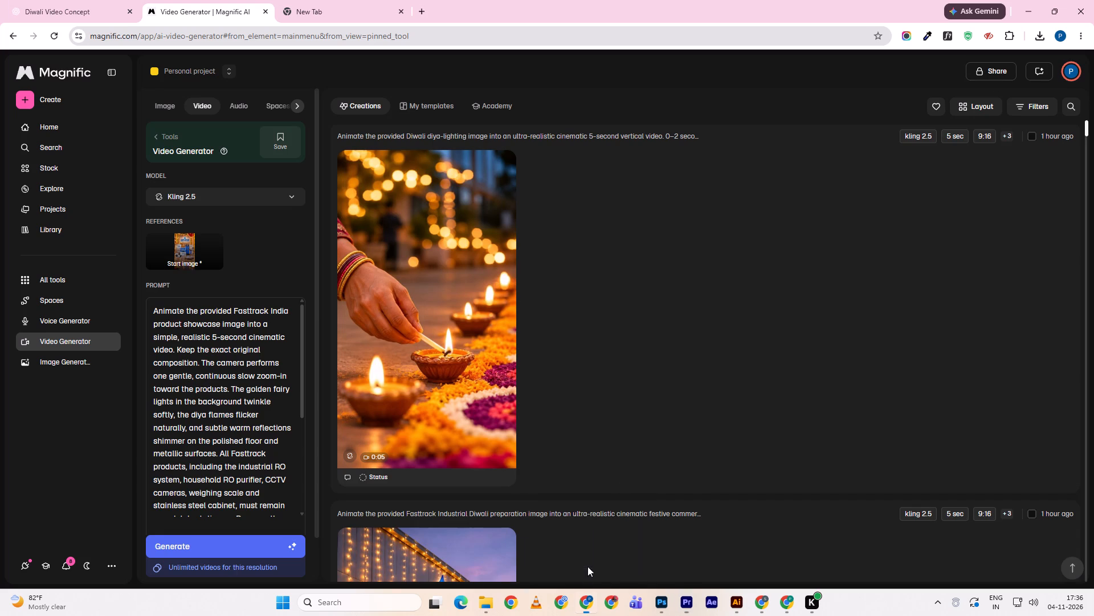
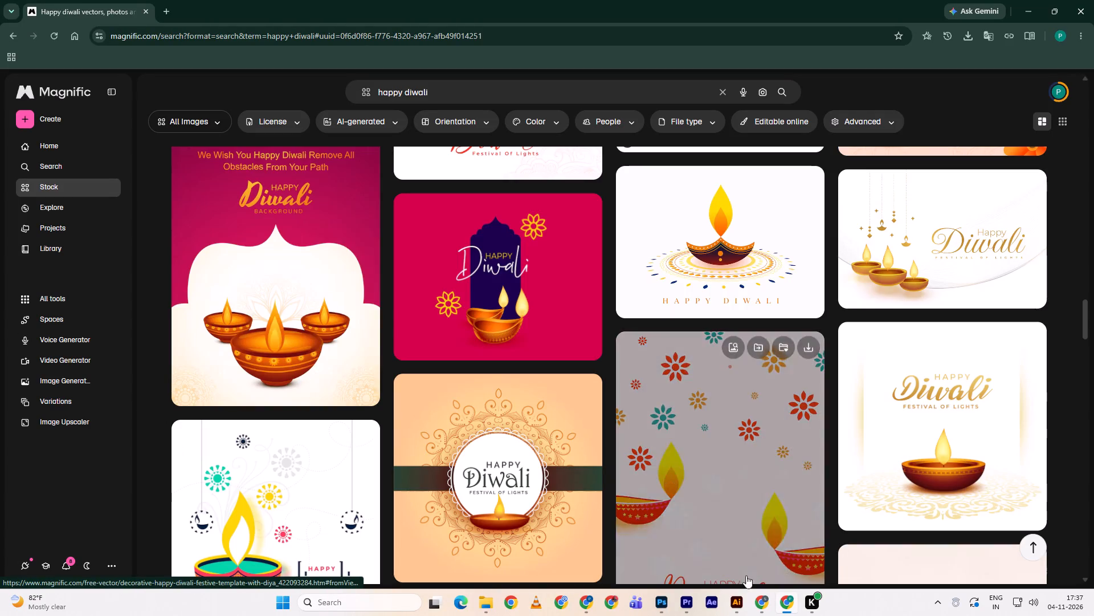
Switch to File Explorer, open VIFD's daily posts folder in the second tab and look through the existing festival posts.
left_click(489, 609)
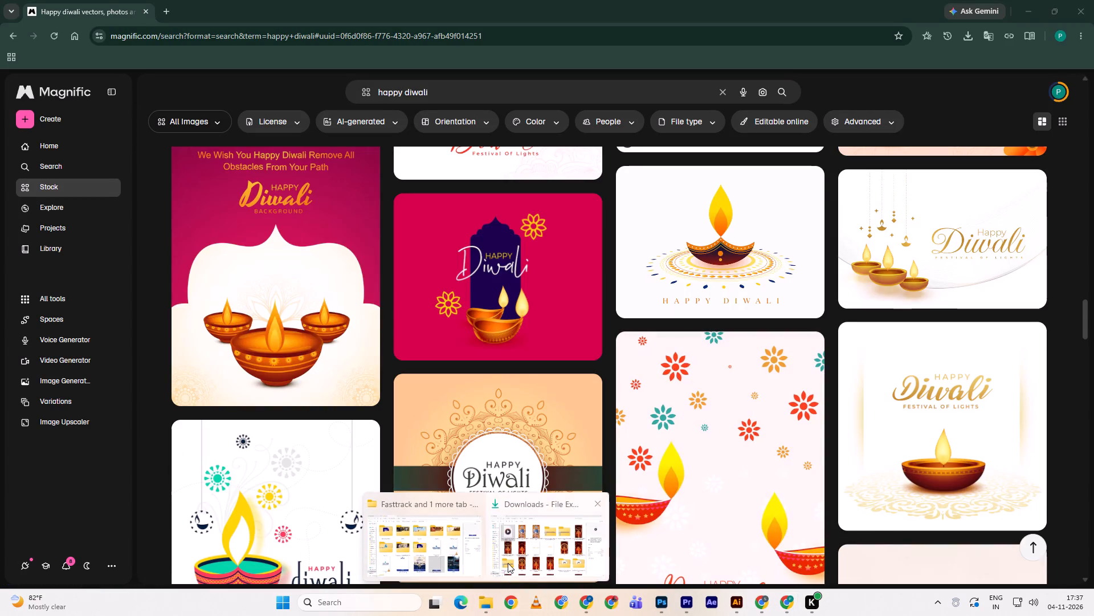
left_click(508, 563)
left_click(154, 3)
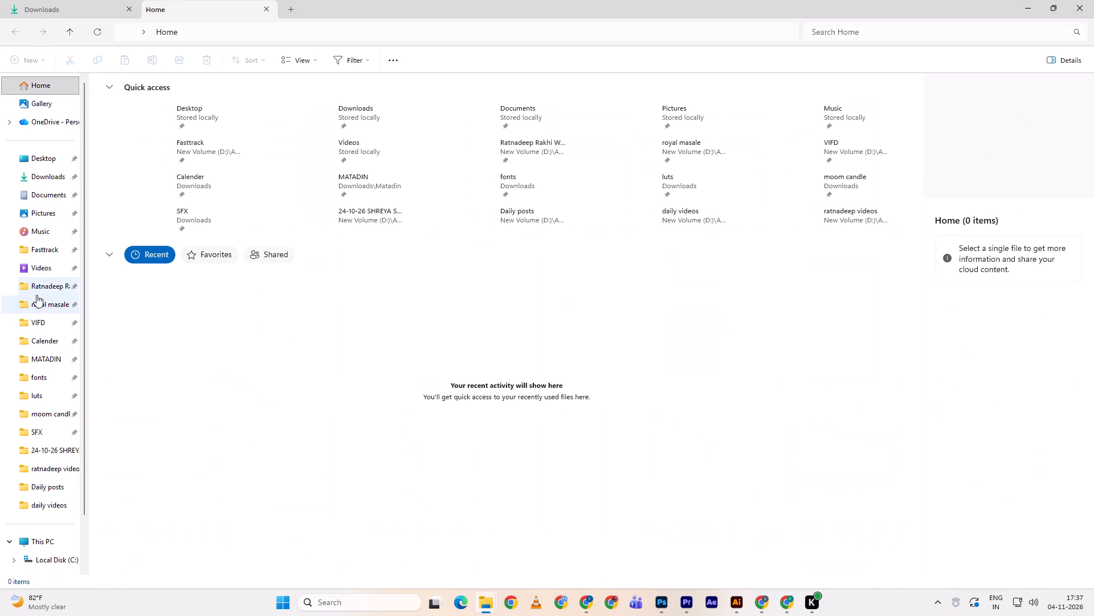
left_click(38, 322)
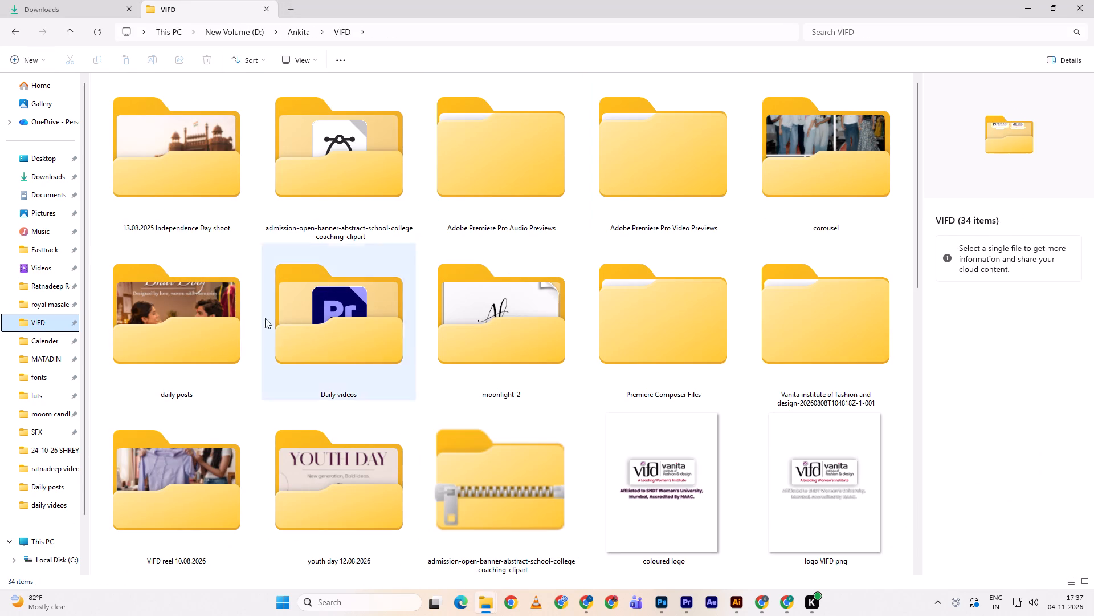
double_click(150, 316)
scroll(293, 347, "down", 5)
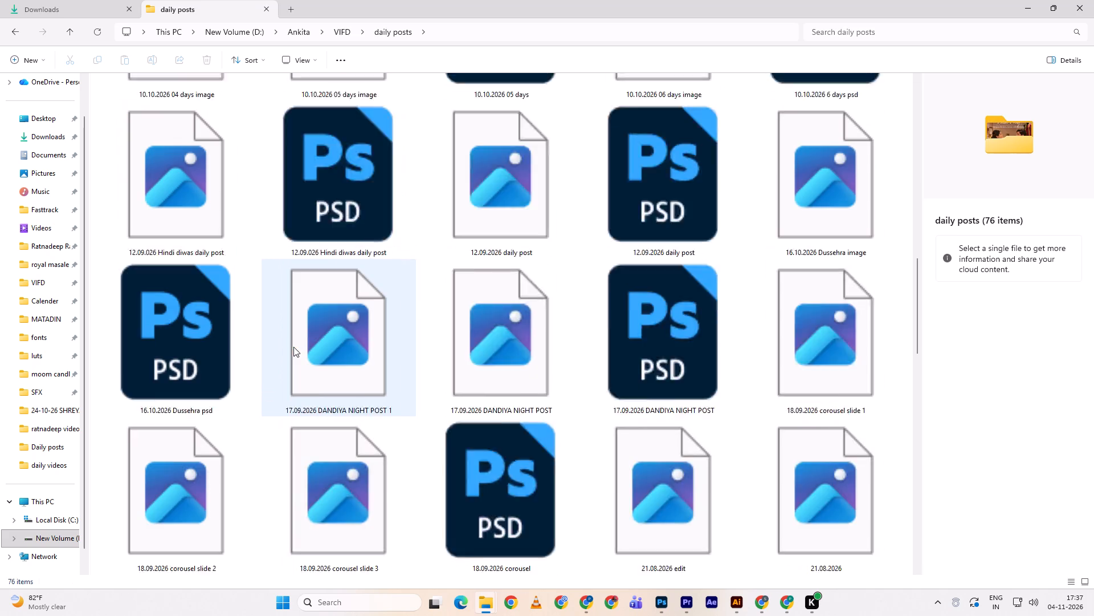
scroll(293, 347, "down", 5)
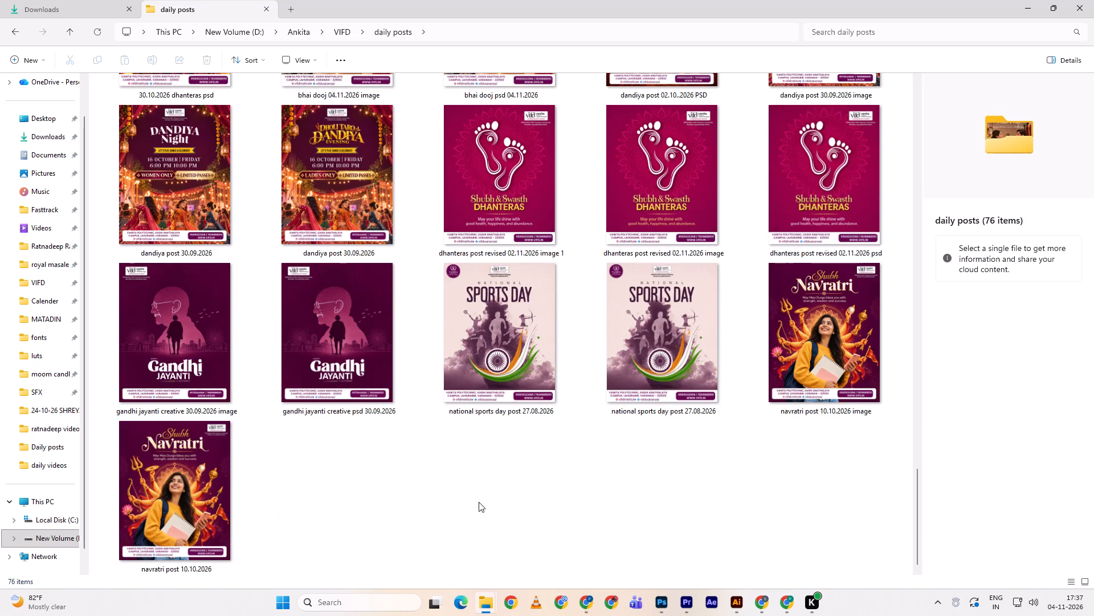
scroll(479, 502, "up", 1)
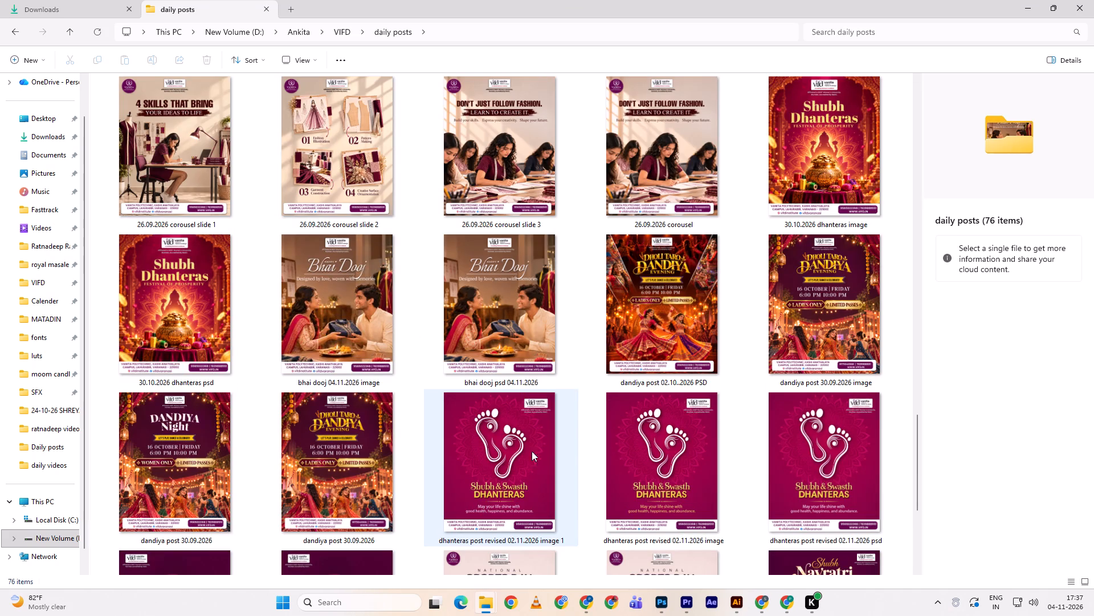